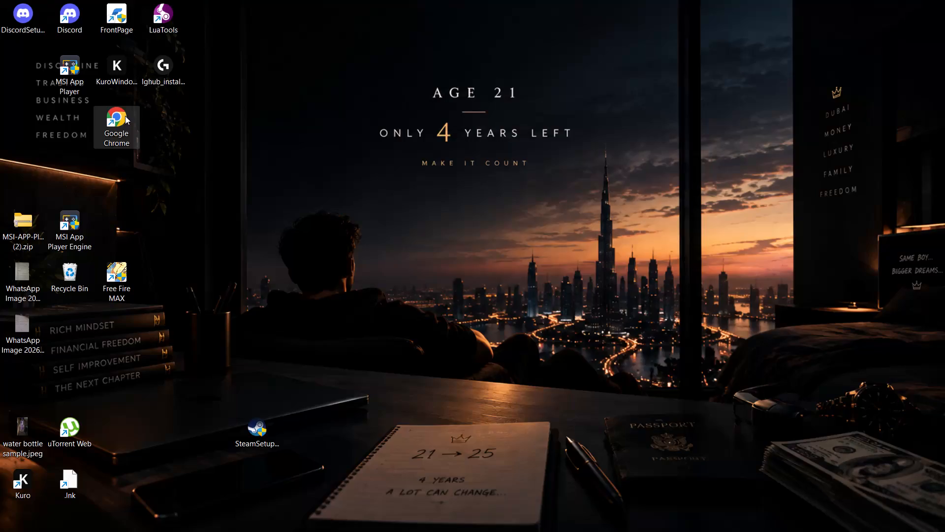
# Open Google Chrome with the profile whose new window includes the pinned CoinDCX pages.
pyautogui.click(125, 116)
pyautogui.click(445, 374)
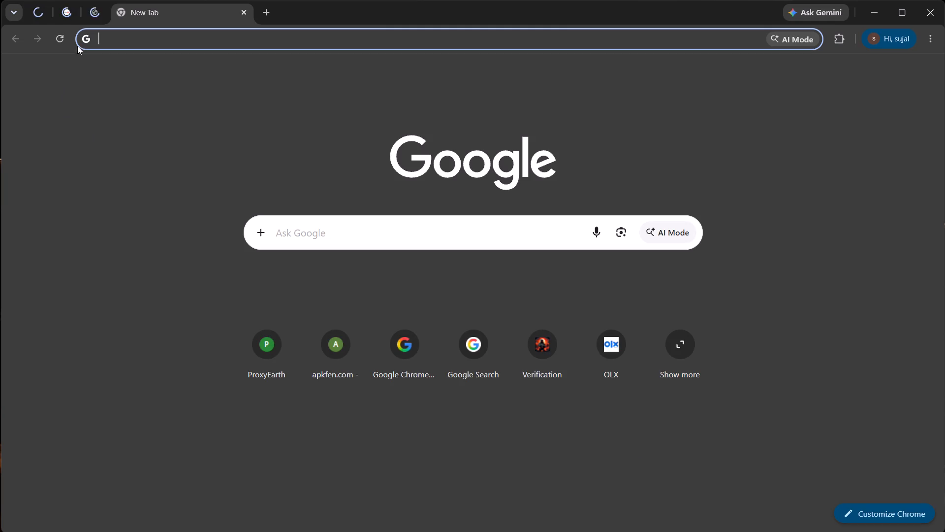
# Show the pinned CoinDCX ETH-USDT futures page, reload it, and minimize that browser window.
pyautogui.click(93, 17)
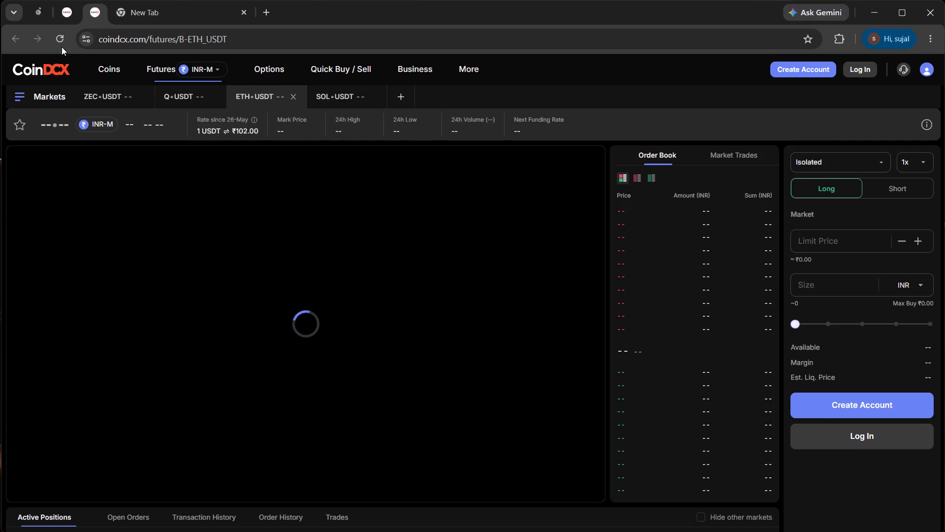
pyautogui.click(60, 45)
pyautogui.click(873, 15)
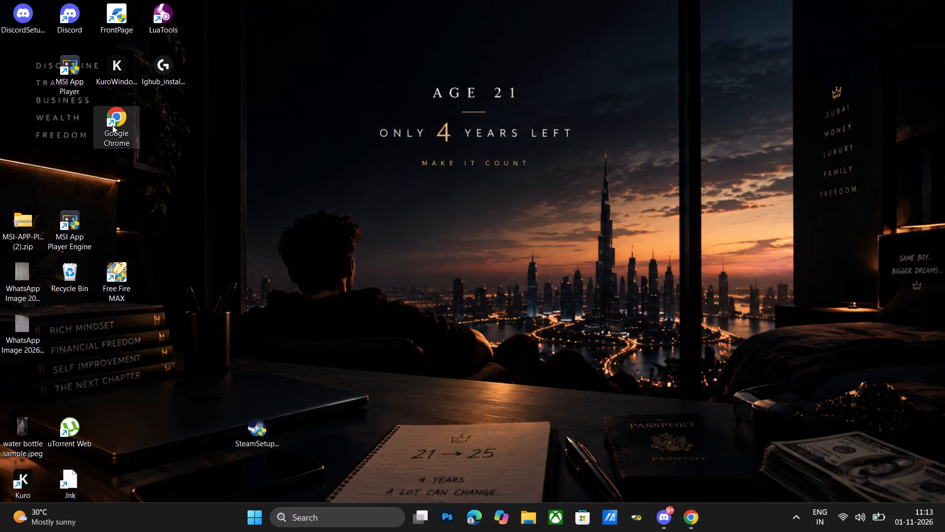
# Launch Google Chrome again from the desktop and open a separate window under a different user profile.
pyautogui.doubleClick(114, 125)
pyautogui.click(505, 251)
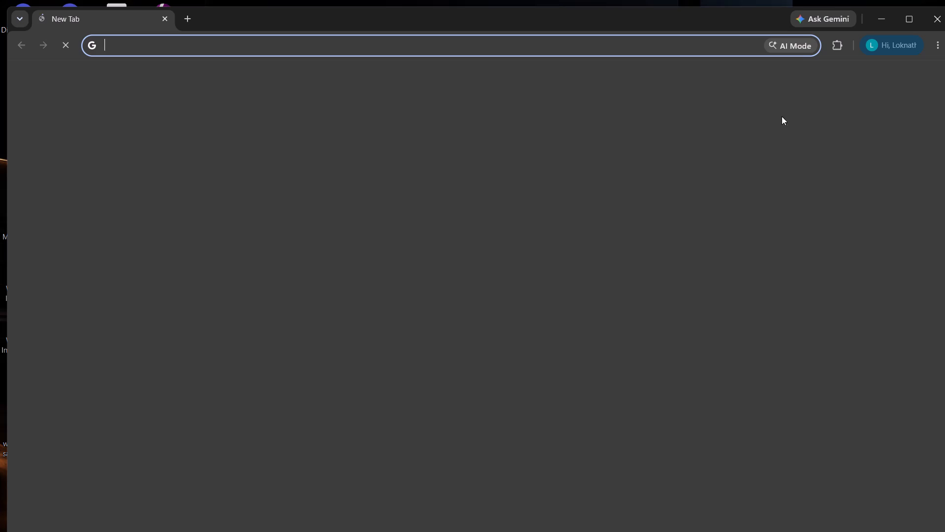
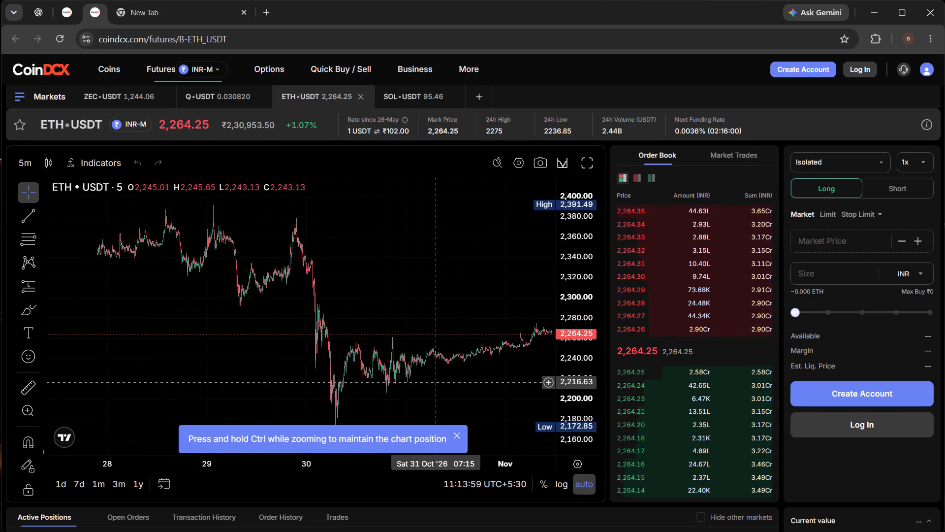
# Zoom out the five-minute ETH-USDT chart to examine earlier price history, and dismiss the zooming hint.
pyautogui.scroll(-5, 436, 383)
pyautogui.moveTo(459, 436); pyautogui.dragTo(457, 432)
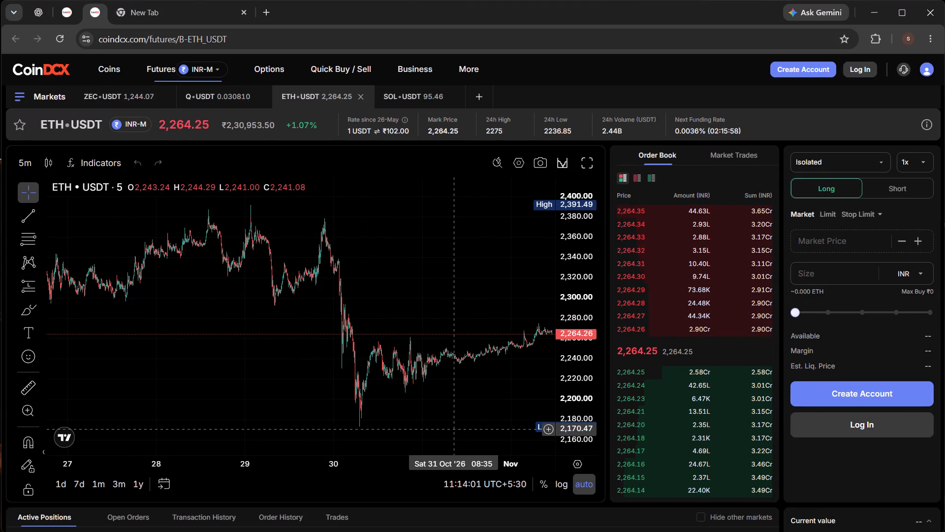
pyautogui.hotkey('ctrl', 'z')
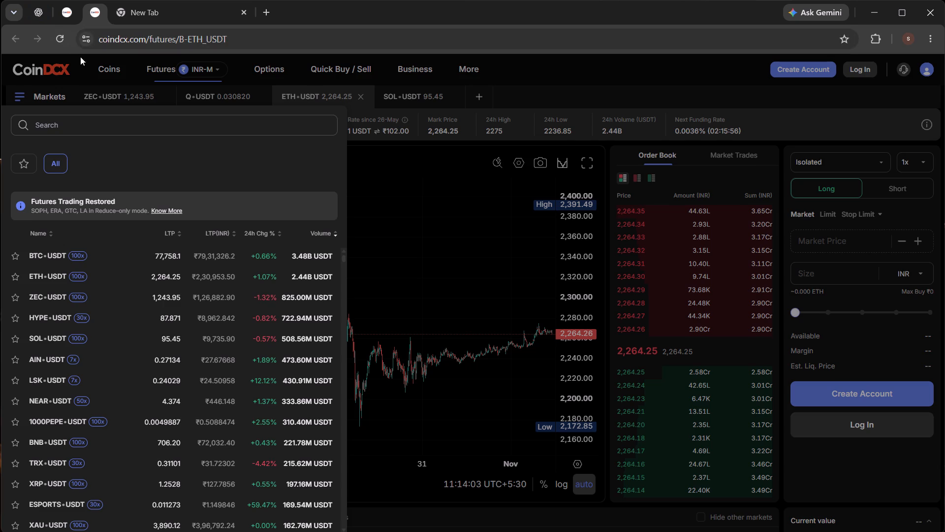
pyautogui.click(380, 241)
# Switch to the other pinned CoinDCX page and reload its ETH-USDT futures view.
pyautogui.click(66, 11)
pyautogui.click(62, 42)
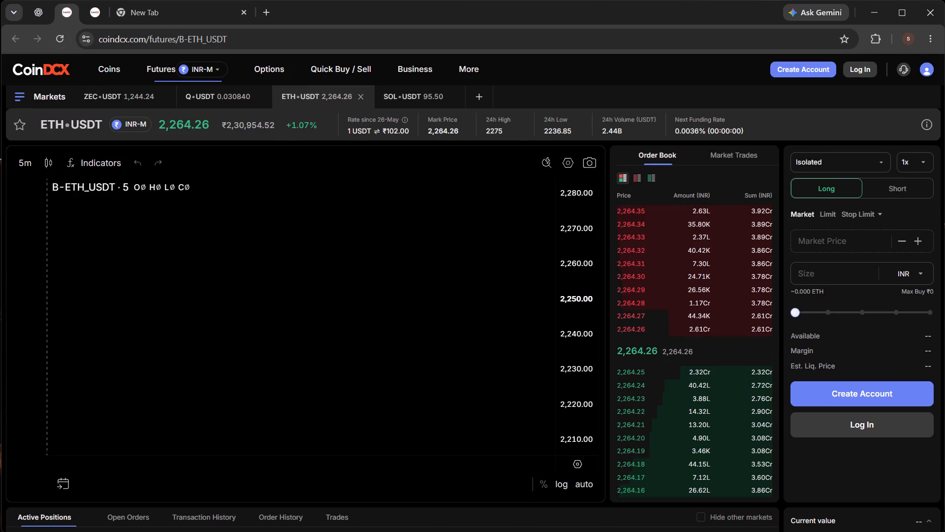
# Dismiss the chart hints and examine the earlier ETH/USDT 5-minute price history back to about 28 October.
pyautogui.scroll(-7, 383, 322)
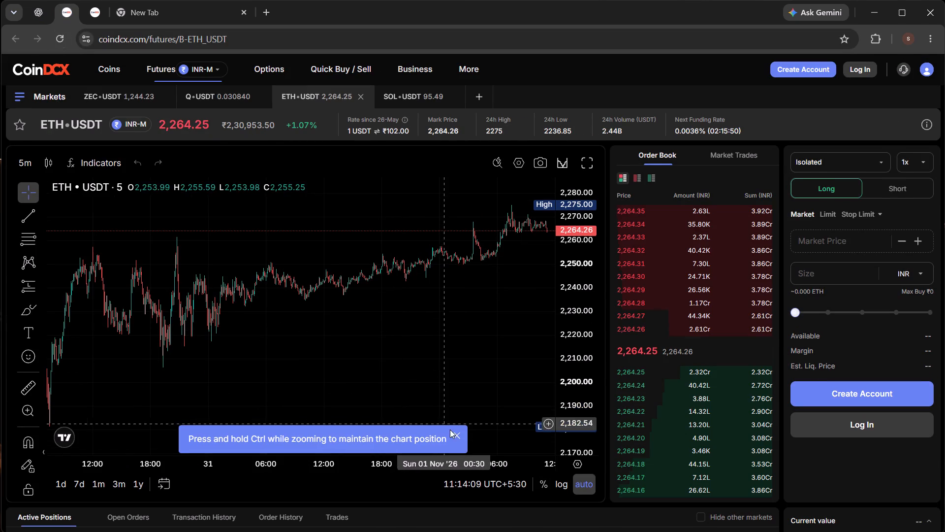
pyautogui.click(456, 438)
pyautogui.moveTo(484, 326); pyautogui.dragTo(548, 383)
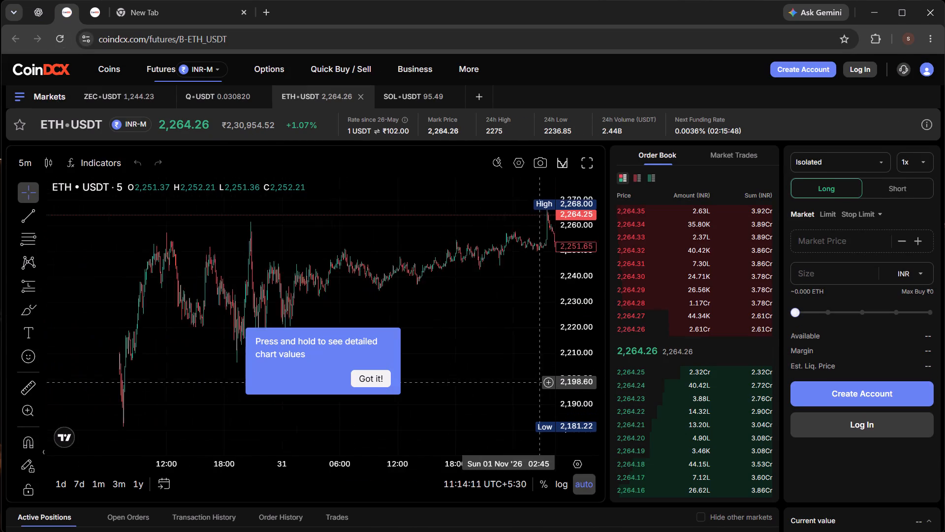
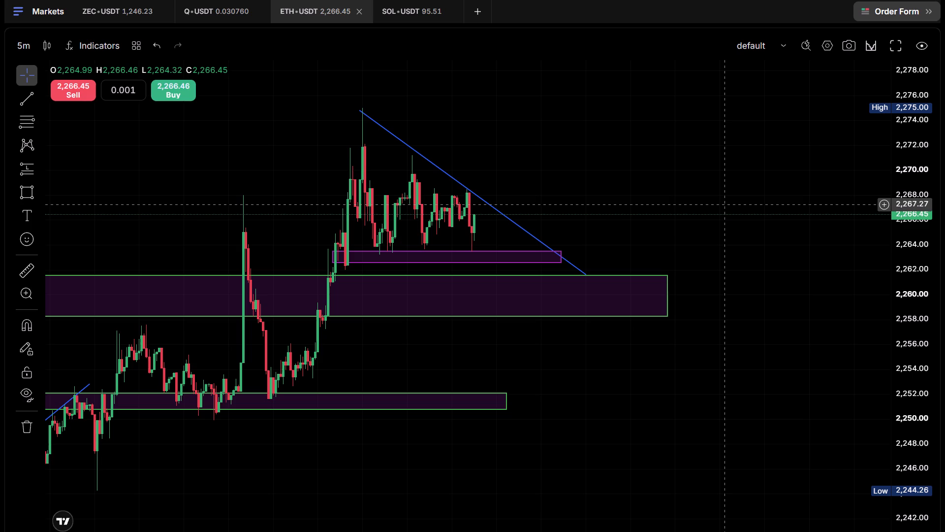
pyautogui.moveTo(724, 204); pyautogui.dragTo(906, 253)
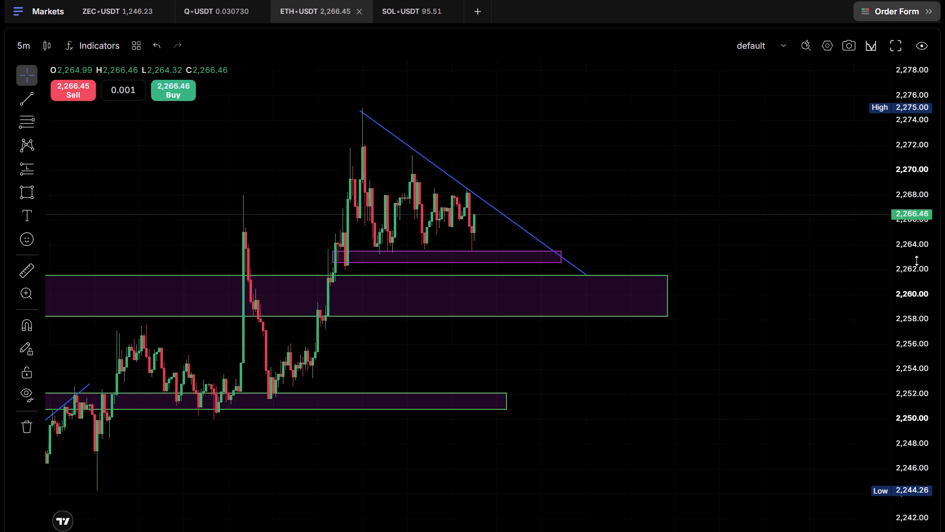
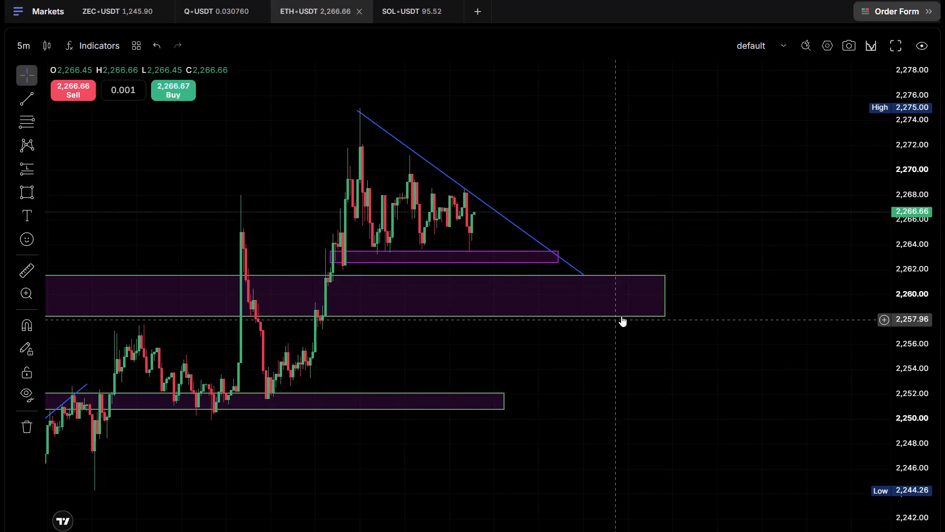
# Examine the ETH/USDT 5-minute price action around the support zones, the descending trend line and the earlier uptrend.
pyautogui.scroll(-1, 570, 348)
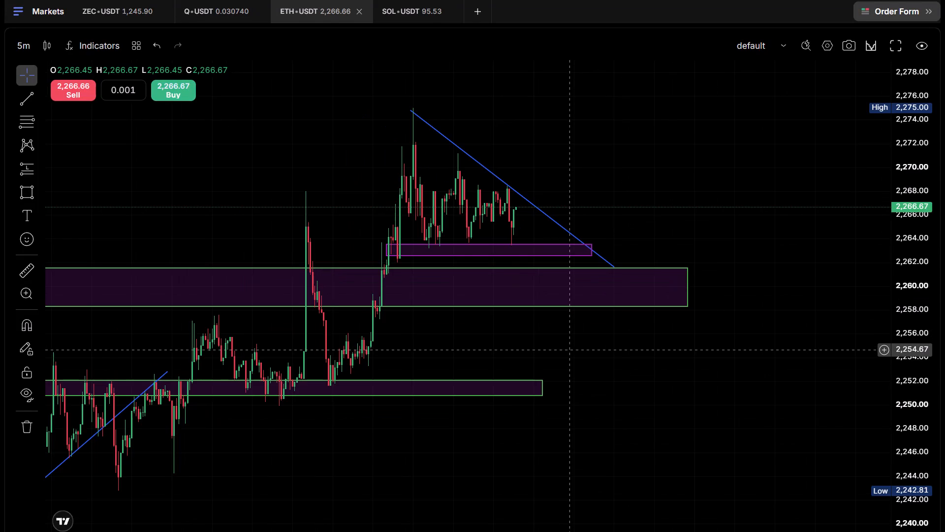
pyautogui.scroll(3, 571, 351)
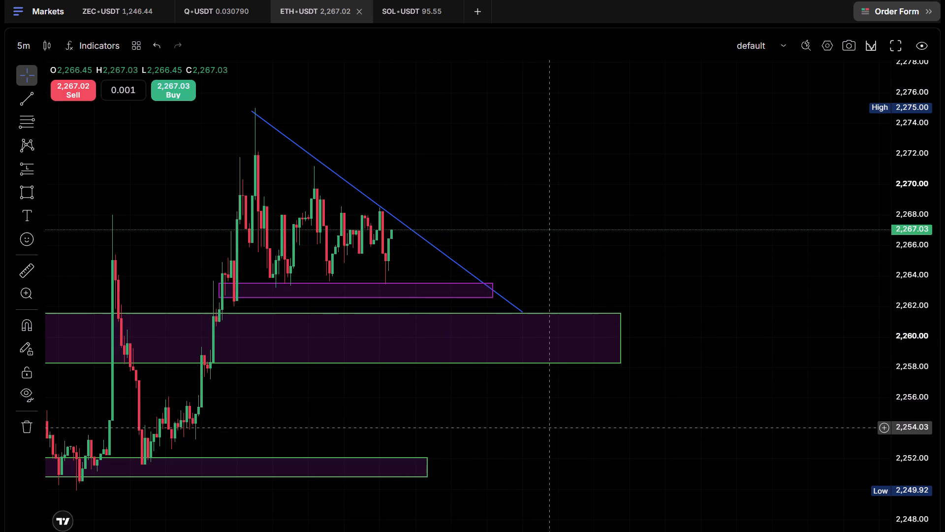
pyautogui.scroll(-2, 554, 427)
pyautogui.moveTo(436, 336); pyautogui.dragTo(693, 330)
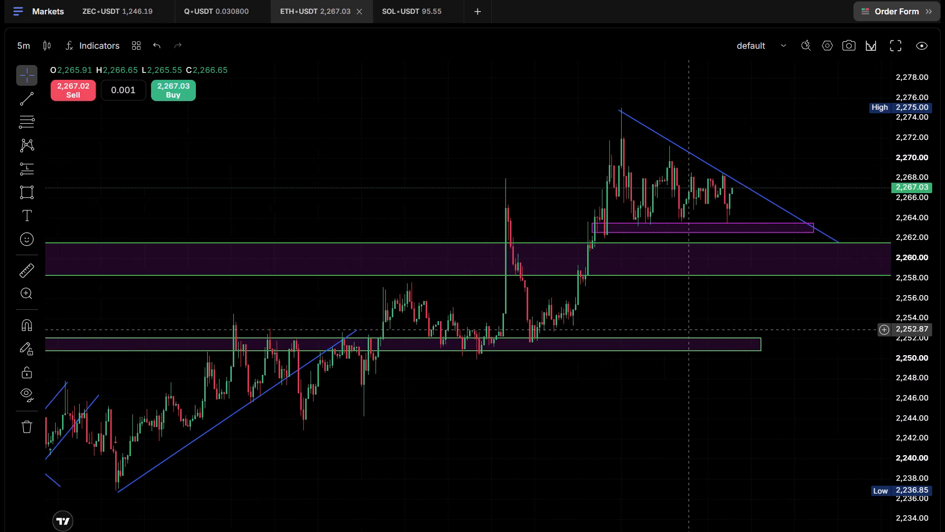
pyautogui.moveTo(693, 330); pyautogui.dragTo(767, 329)
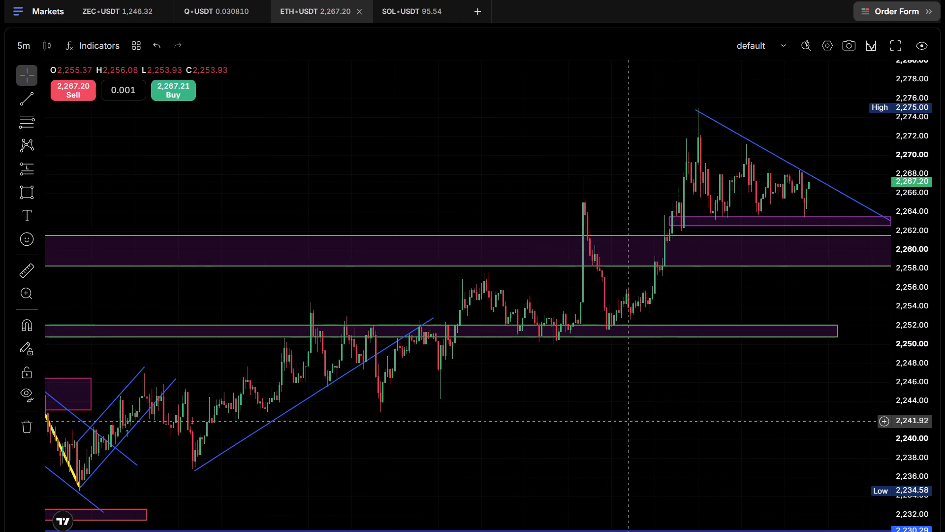
pyautogui.moveTo(623, 418); pyautogui.dragTo(538, 476)
pyautogui.moveTo(913, 241); pyautogui.dragTo(916, 185)
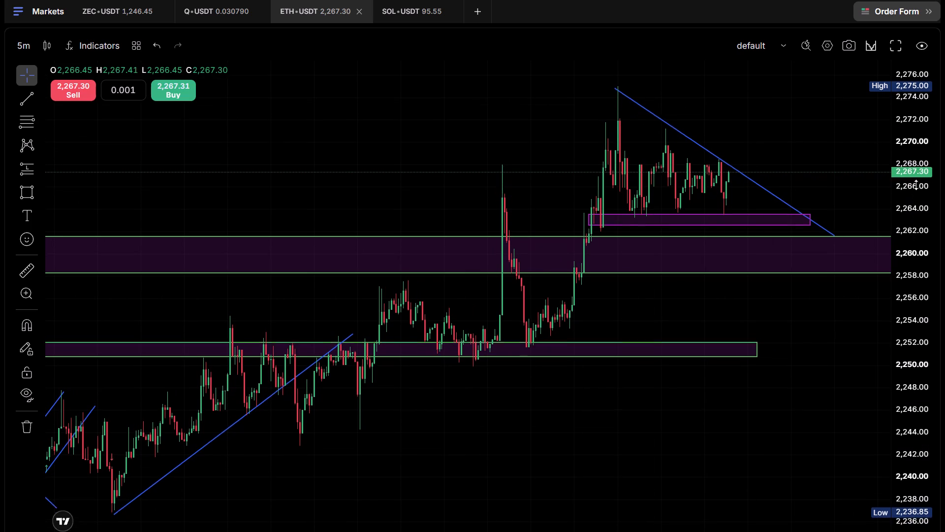
pyautogui.moveTo(916, 185); pyautogui.dragTo(917, 174)
pyautogui.moveTo(594, 431); pyautogui.dragTo(538, 508)
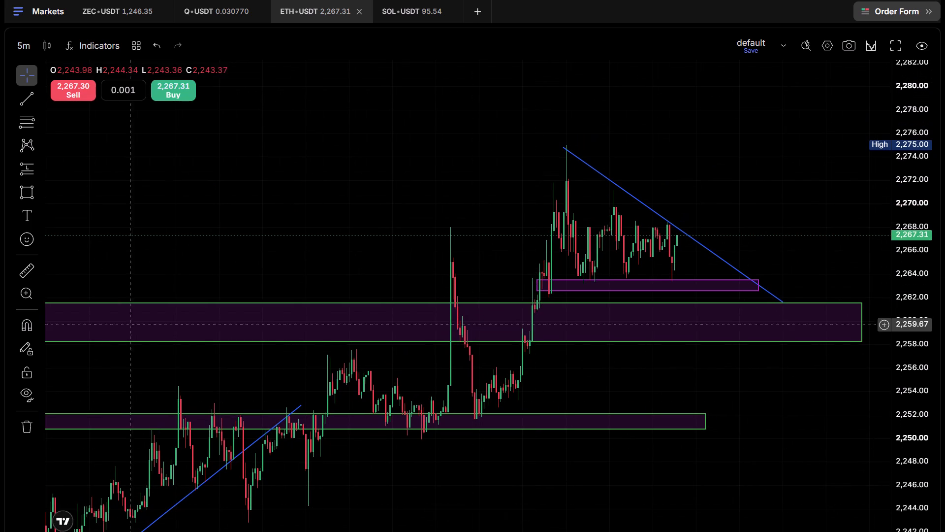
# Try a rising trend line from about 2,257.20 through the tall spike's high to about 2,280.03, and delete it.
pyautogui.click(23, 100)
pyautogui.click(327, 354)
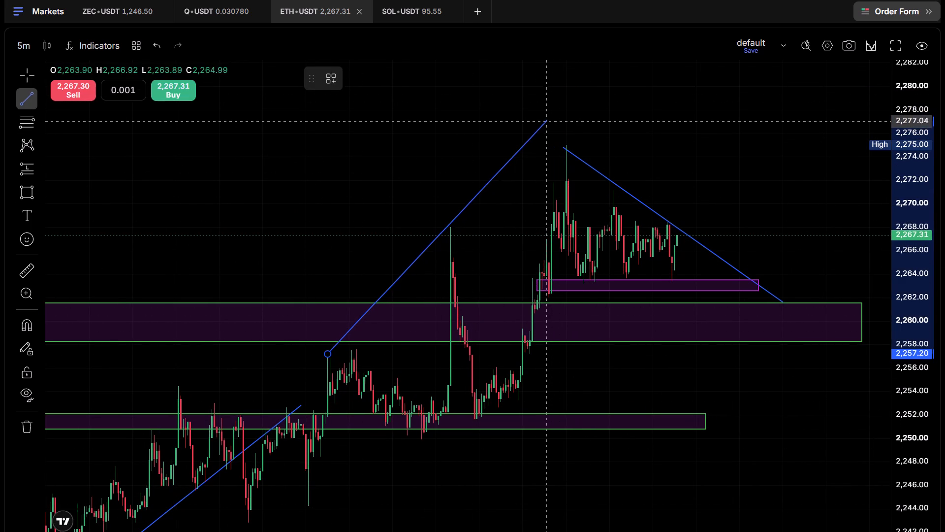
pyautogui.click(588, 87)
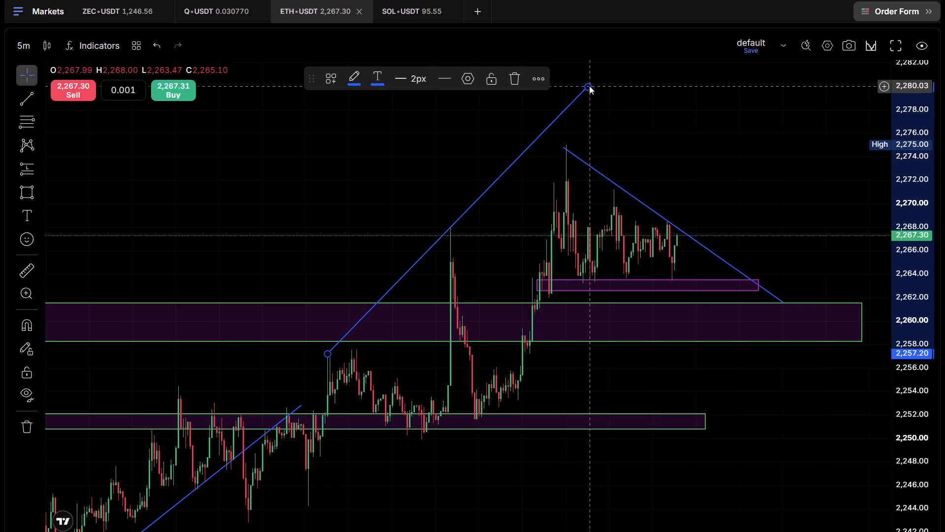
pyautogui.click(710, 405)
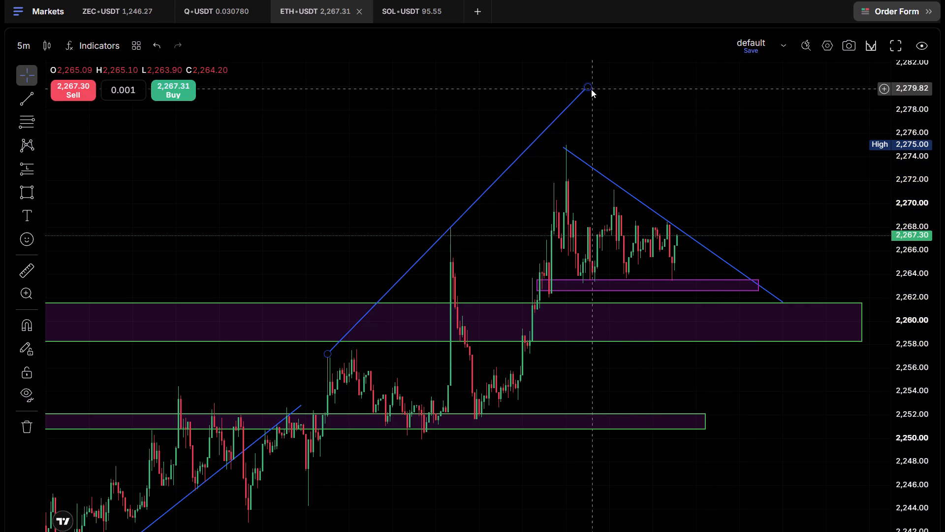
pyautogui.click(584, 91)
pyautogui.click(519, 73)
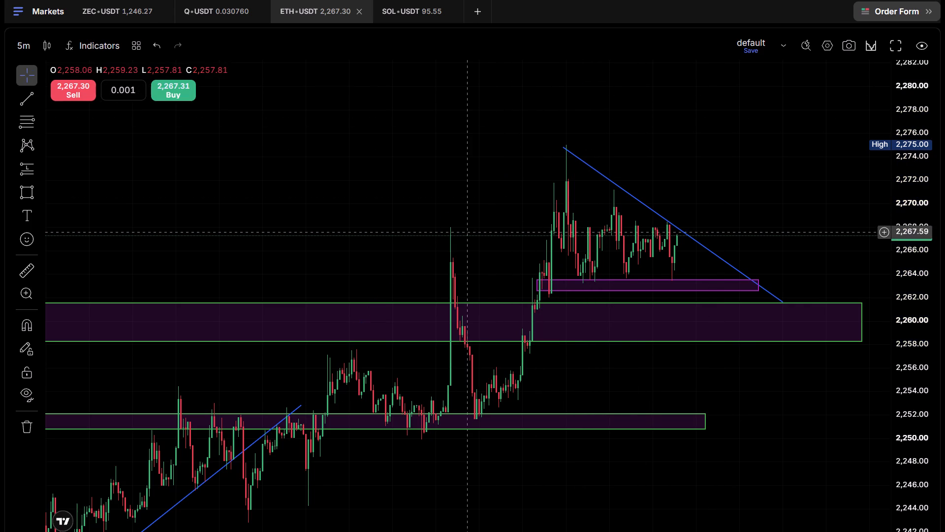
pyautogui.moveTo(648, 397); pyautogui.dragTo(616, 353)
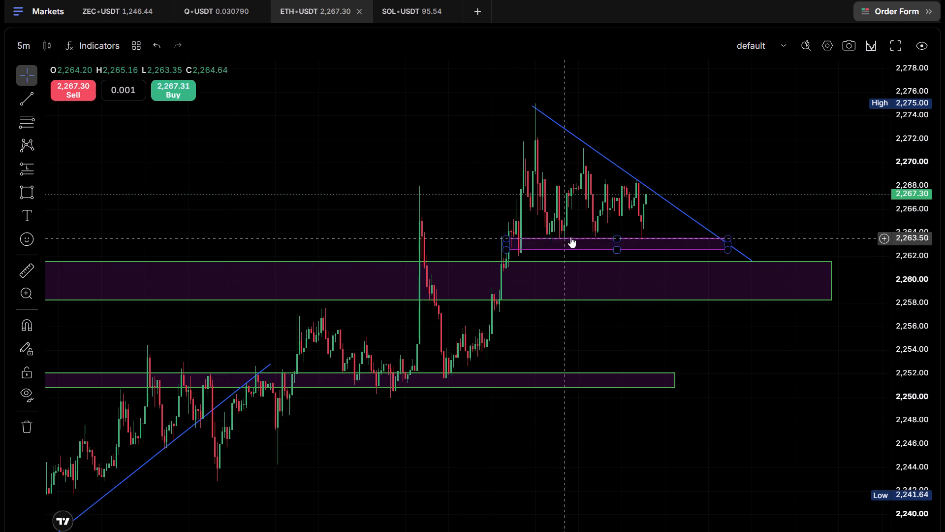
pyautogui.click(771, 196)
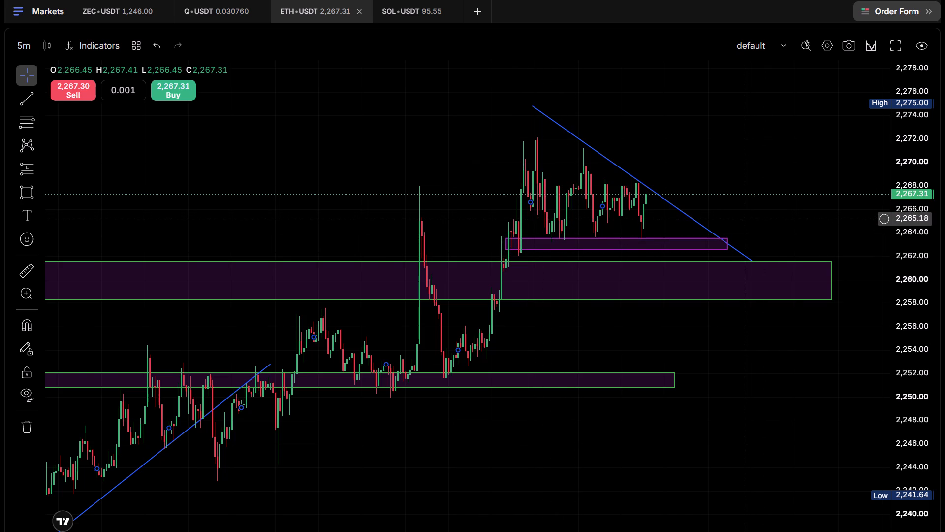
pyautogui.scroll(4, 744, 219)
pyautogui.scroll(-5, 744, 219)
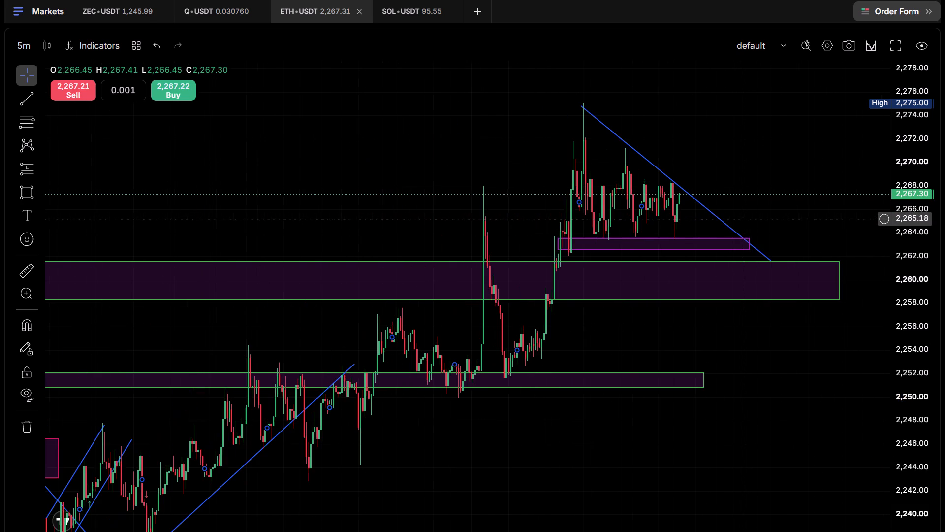
# Search the indicators for "supertr" and add SuperTrend to the ETH/USDT chart.
pyautogui.click(91, 47)
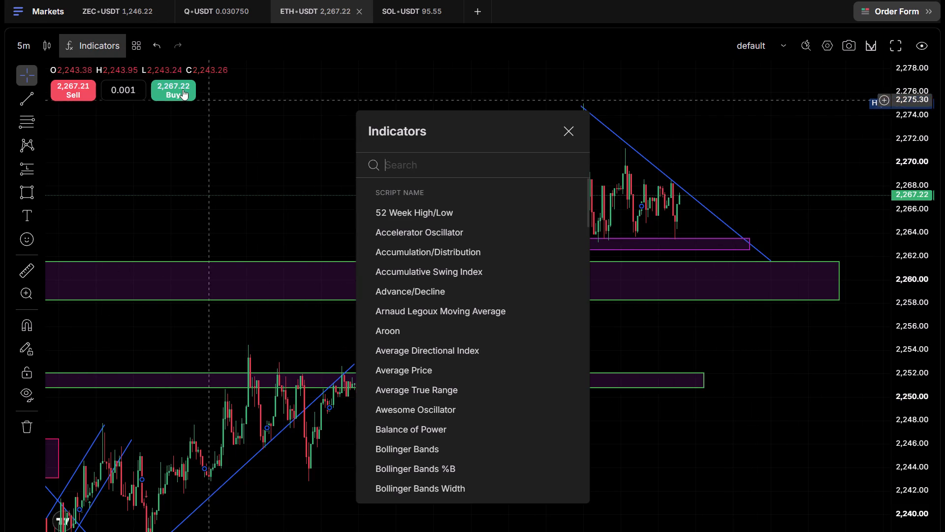
pyautogui.click(104, 46)
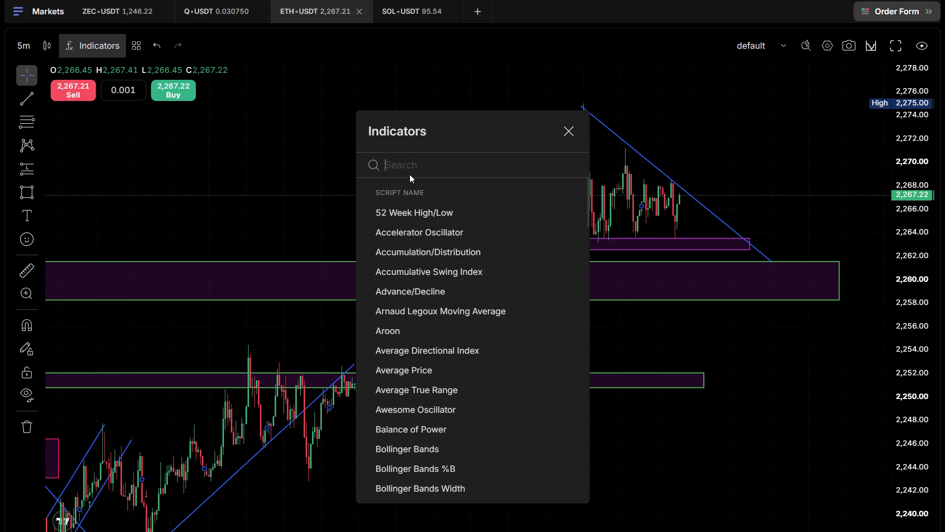
pyautogui.click(413, 165)
pyautogui.write('supertr')
pyautogui.click(428, 207)
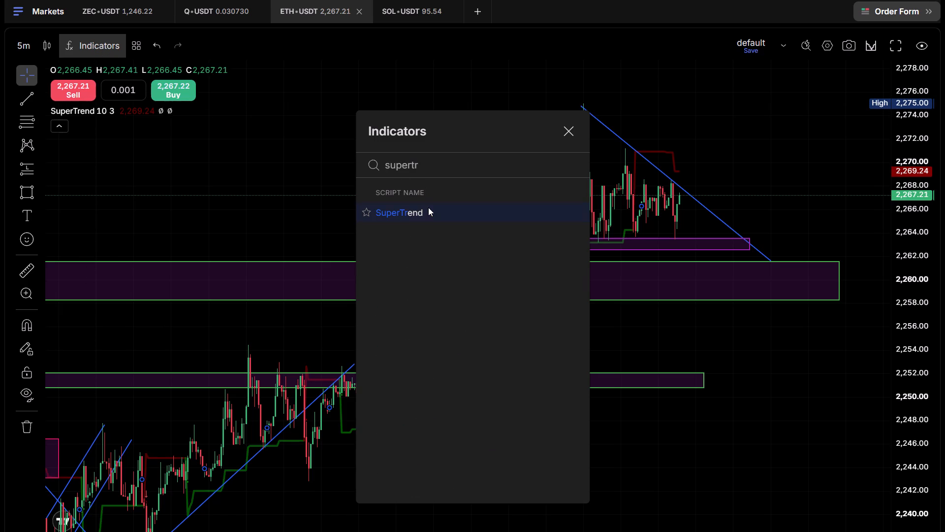
pyautogui.click(567, 133)
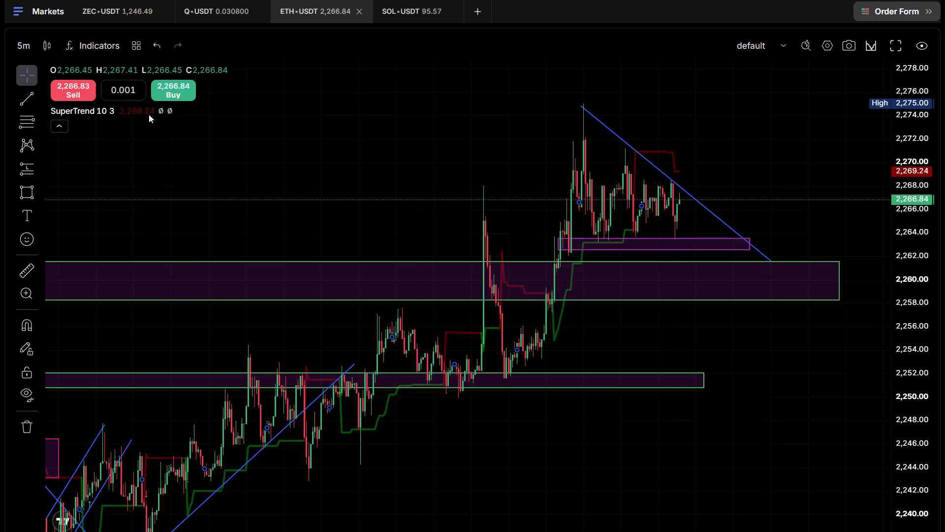
# Search the indicators for "volume" and add the Volume indicator to the ETH/USDT chart.
pyautogui.click(83, 43)
pyautogui.click(400, 158)
pyautogui.write('volume')
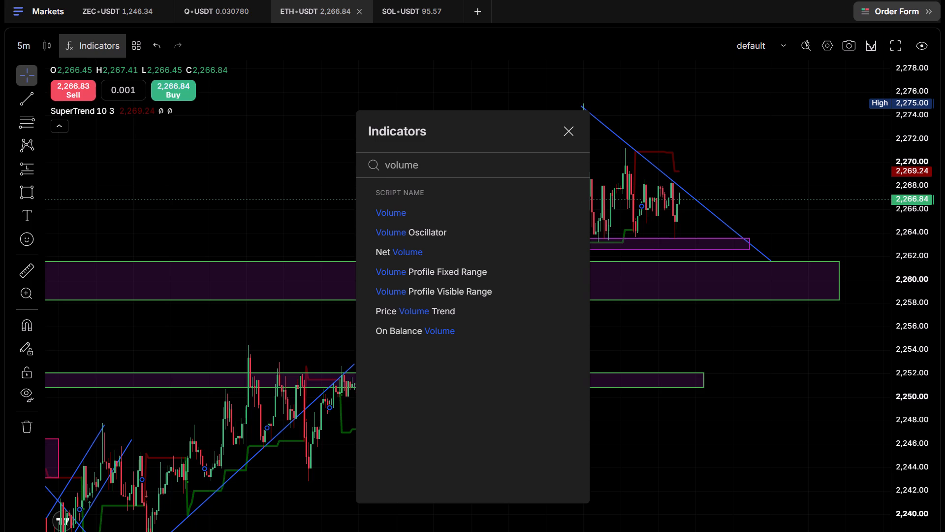
pyautogui.click(409, 212)
pyautogui.click(777, 517)
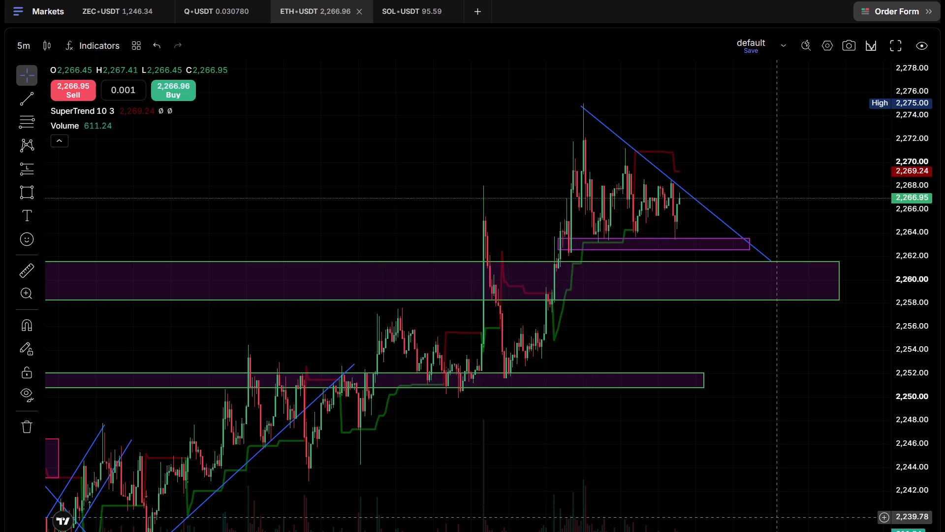
pyautogui.scroll(4, 776, 517)
pyautogui.moveTo(916, 444); pyautogui.dragTo(922, 428)
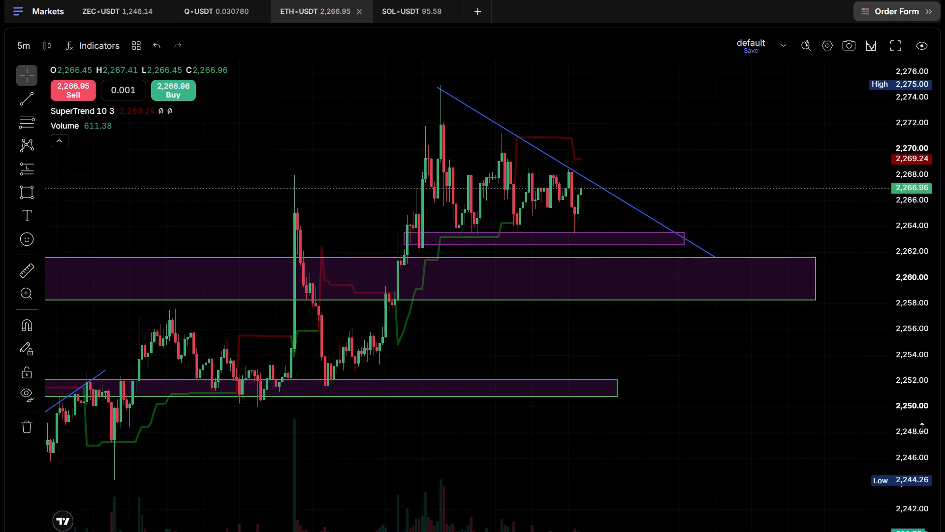
pyautogui.moveTo(922, 428); pyautogui.dragTo(921, 435)
pyautogui.scroll(-1, 705, 440)
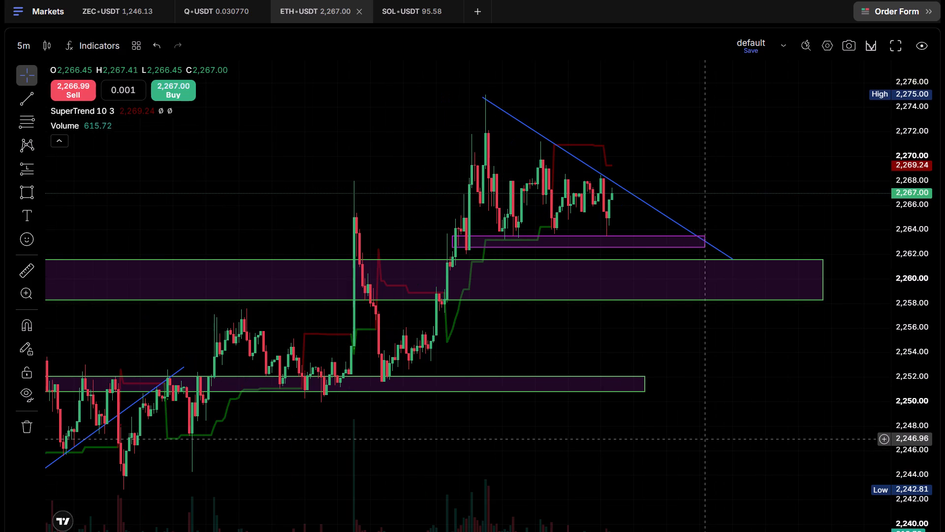
# Leave full screen to raise a slider in the system quick settings, and return the chart to full screen.
pyautogui.click(888, 49)
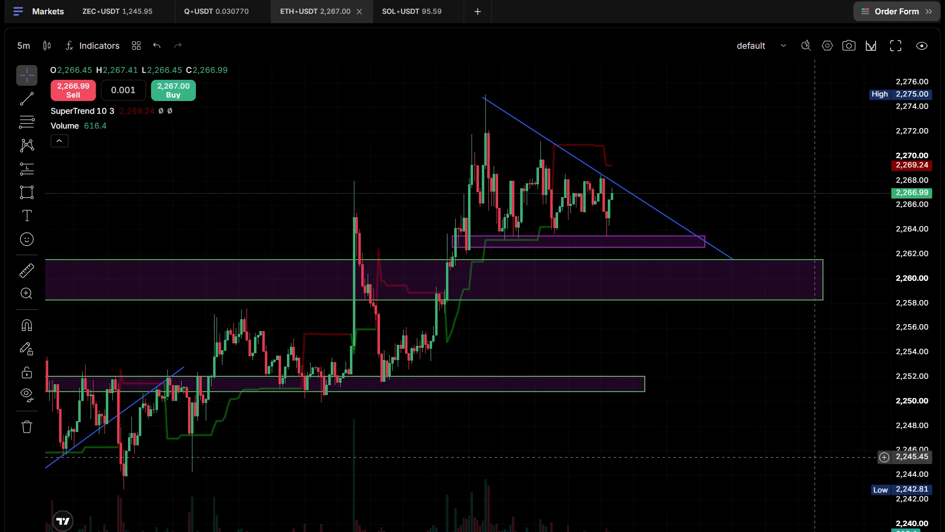
pyautogui.click(901, 43)
pyautogui.click(895, 46)
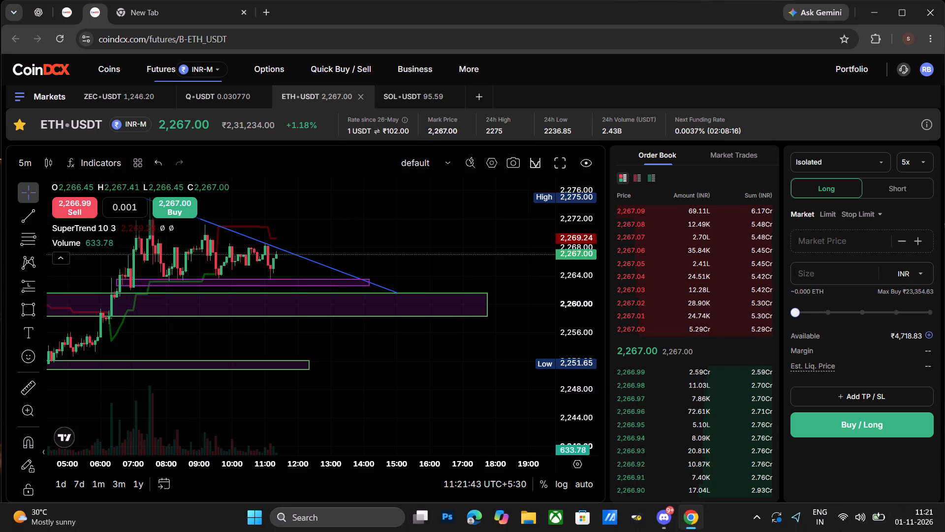
pyautogui.click(876, 525)
pyautogui.moveTo(810, 408); pyautogui.dragTo(881, 408)
pyautogui.click(561, 162)
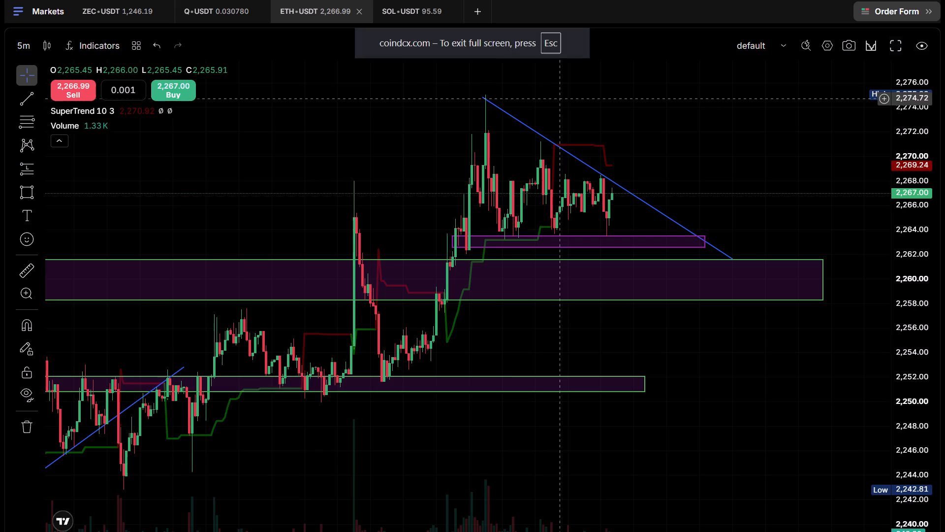
pyautogui.click(722, 334)
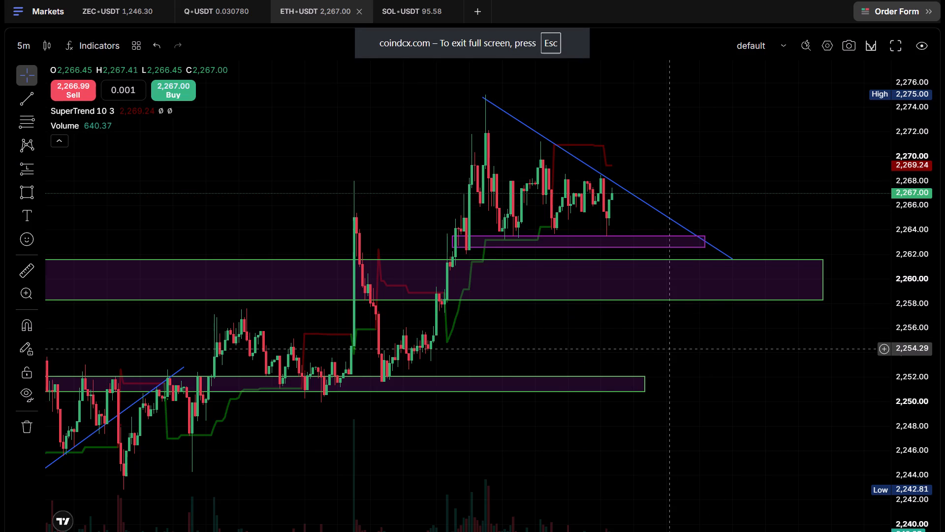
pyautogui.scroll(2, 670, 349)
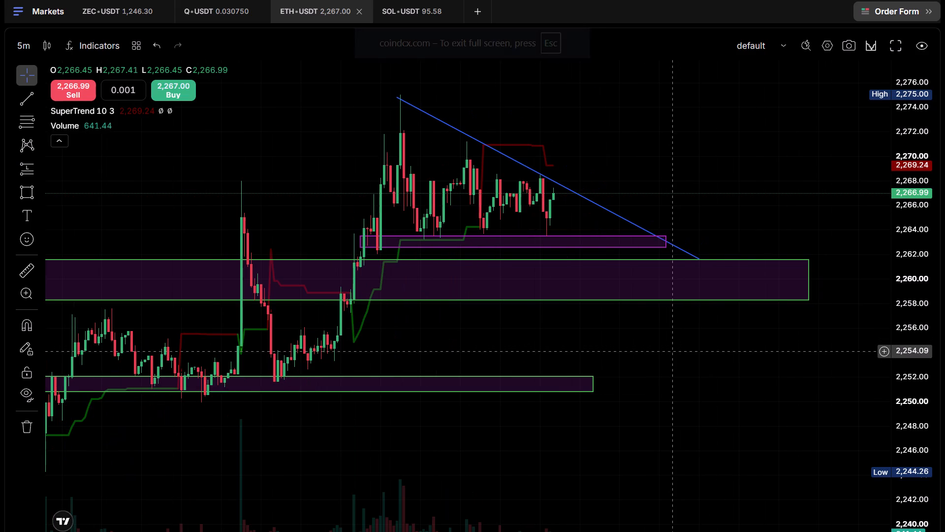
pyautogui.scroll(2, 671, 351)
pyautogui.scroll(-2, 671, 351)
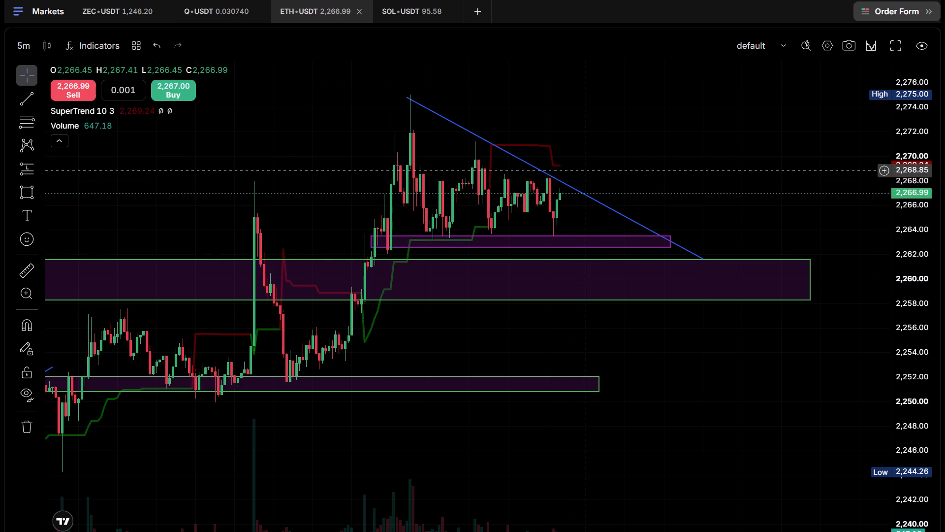
# Draw a horizontal line at about 2,280.59 near the earlier swing high that follows the steep sell-off.
pyautogui.scroll(-3, 598, 165)
pyautogui.moveTo(928, 128); pyautogui.dragTo(905, 261)
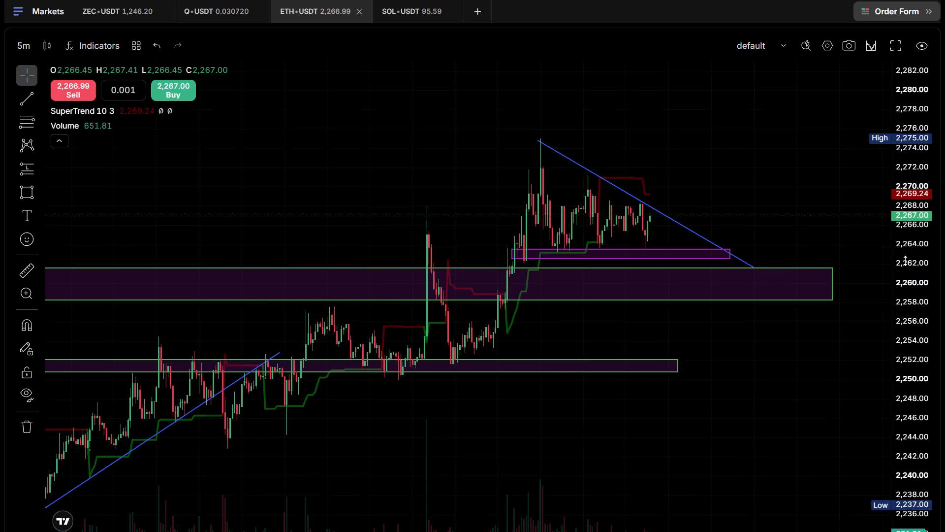
pyautogui.moveTo(905, 261); pyautogui.dragTo(883, 358)
pyautogui.scroll(-9, 710, 358)
pyautogui.moveTo(547, 197); pyautogui.dragTo(547, 254)
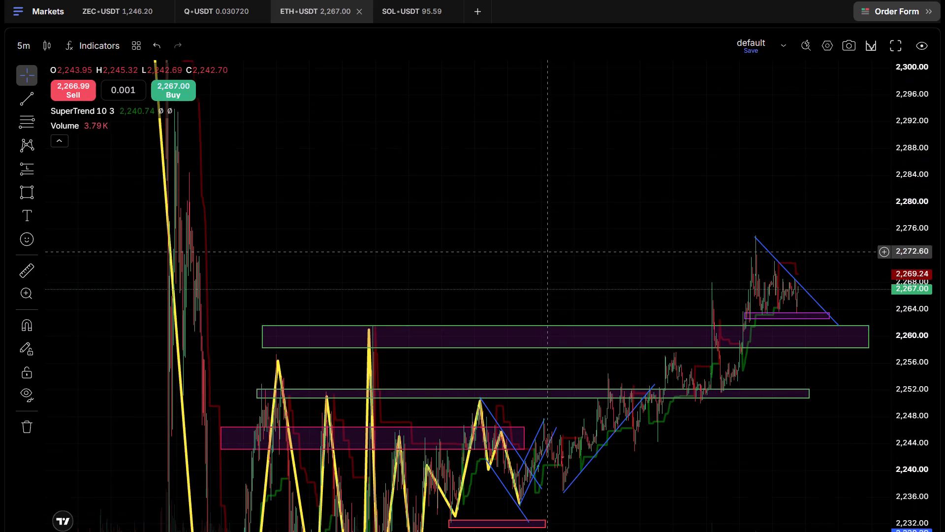
pyautogui.moveTo(547, 254); pyautogui.dragTo(547, 259)
pyautogui.scroll(4, 223, 220)
pyautogui.moveTo(186, 253); pyautogui.dragTo(642, 227)
pyautogui.scroll(4, 476, 253)
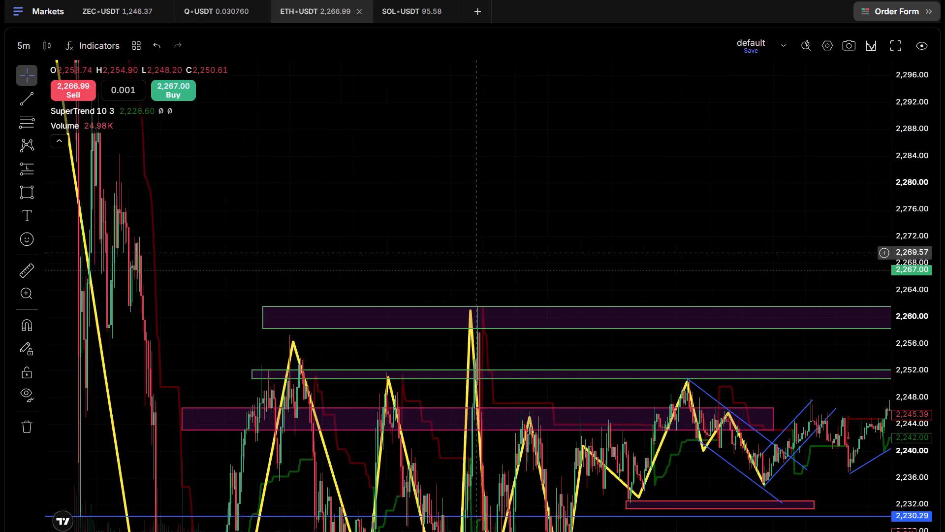
pyautogui.moveTo(265, 226); pyautogui.dragTo(615, 229)
pyautogui.scroll(3, 615, 229)
pyautogui.moveTo(427, 231); pyautogui.dragTo(547, 226)
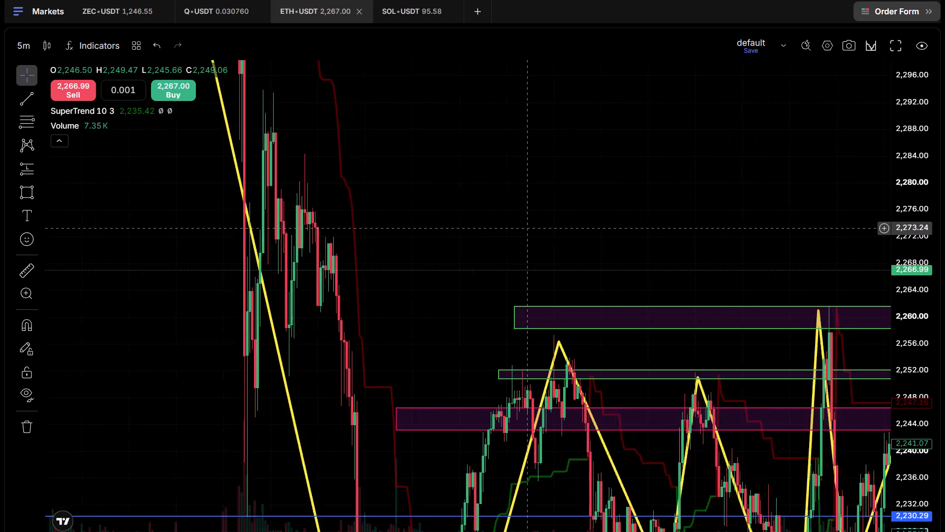
pyautogui.moveTo(547, 226); pyautogui.dragTo(567, 221)
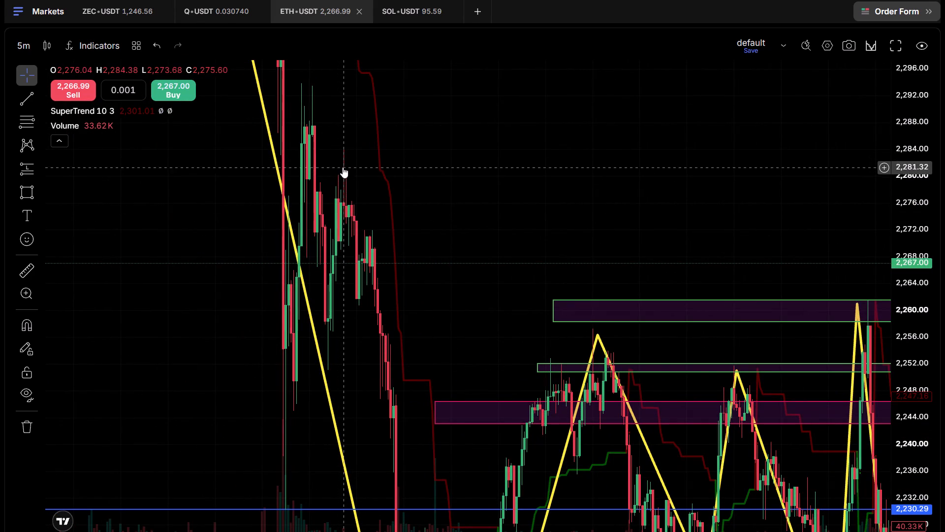
pyautogui.click(19, 106)
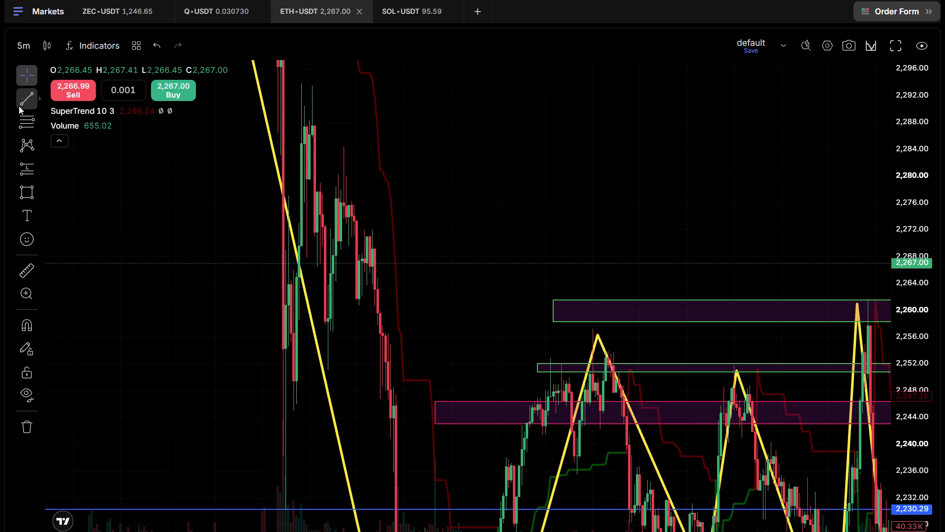
pyautogui.click(75, 245)
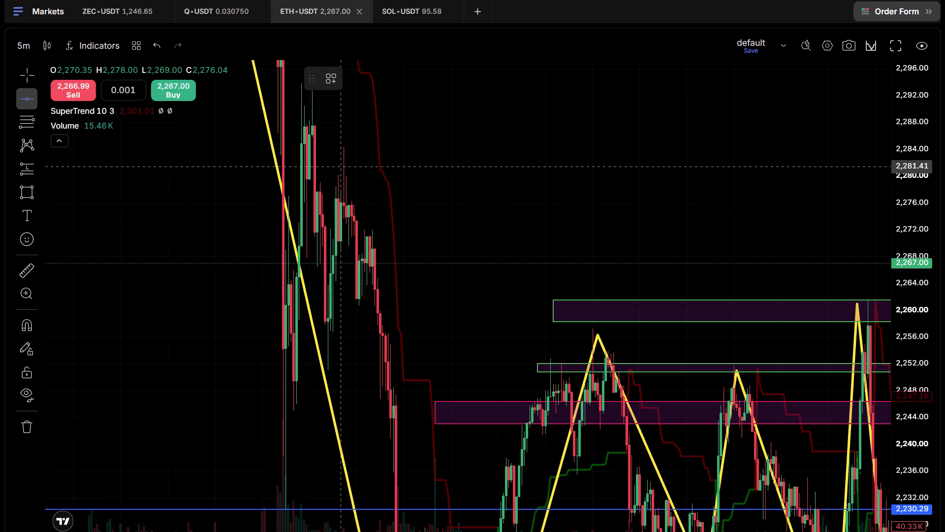
pyautogui.click(344, 172)
# Return to the latest candles to view the new horizontal level above the current price.
pyautogui.moveTo(690, 147); pyautogui.dragTo(314, 165)
pyautogui.moveTo(648, 167); pyautogui.dragTo(286, 147)
pyautogui.moveTo(686, 252); pyautogui.dragTo(146, 234)
pyautogui.moveTo(505, 238); pyautogui.dragTo(206, 278)
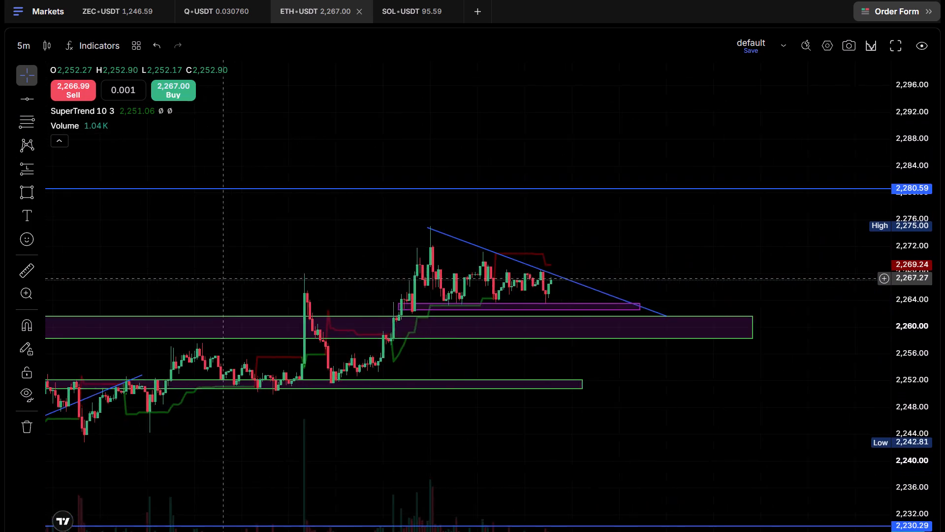
# Examine the older ETH/USDT price history around the steep sell-off against the 2,280.59 level, and return to the latest candles.
pyautogui.moveTo(206, 278); pyautogui.dragTo(101, 271)
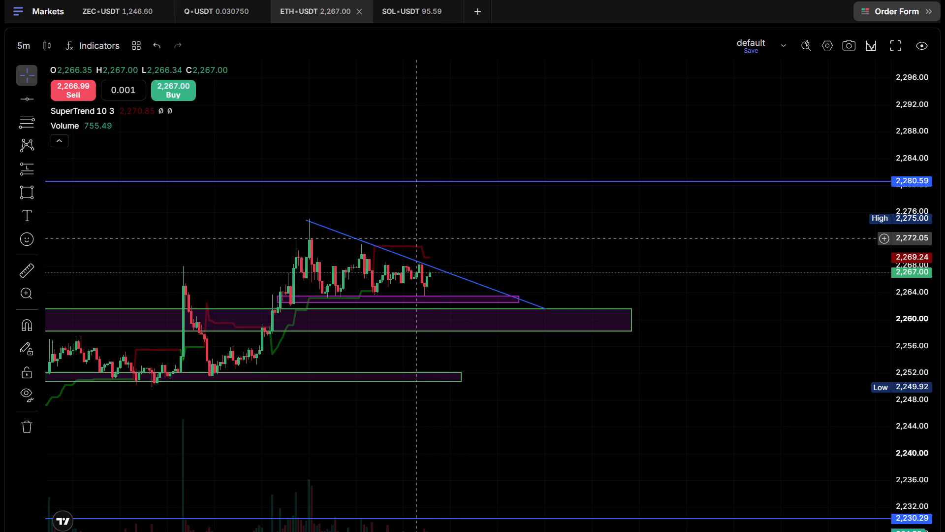
pyautogui.moveTo(376, 231); pyautogui.dragTo(642, 236)
pyautogui.moveTo(253, 231); pyautogui.dragTo(616, 225)
pyautogui.moveTo(357, 230); pyautogui.dragTo(744, 230)
pyautogui.moveTo(360, 231); pyautogui.dragTo(783, 227)
pyautogui.moveTo(299, 230); pyautogui.dragTo(550, 228)
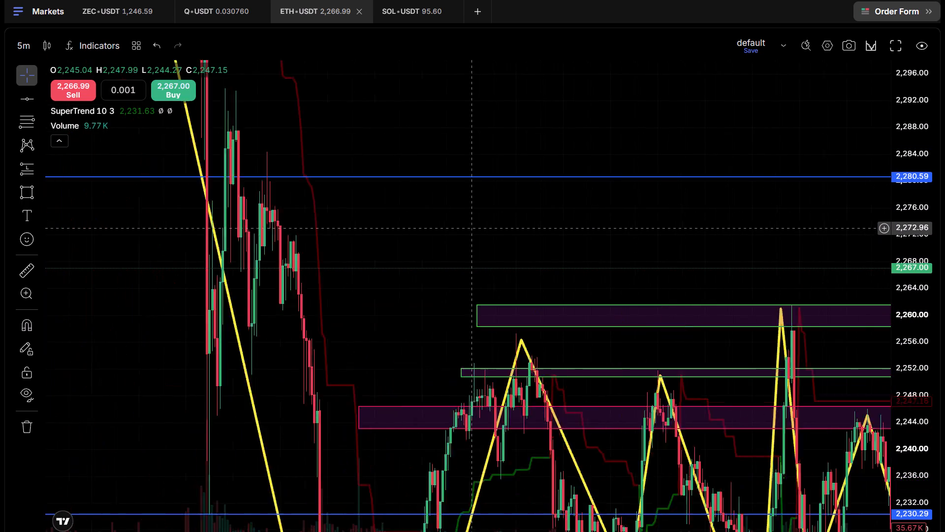
pyautogui.moveTo(550, 228); pyautogui.dragTo(520, 270)
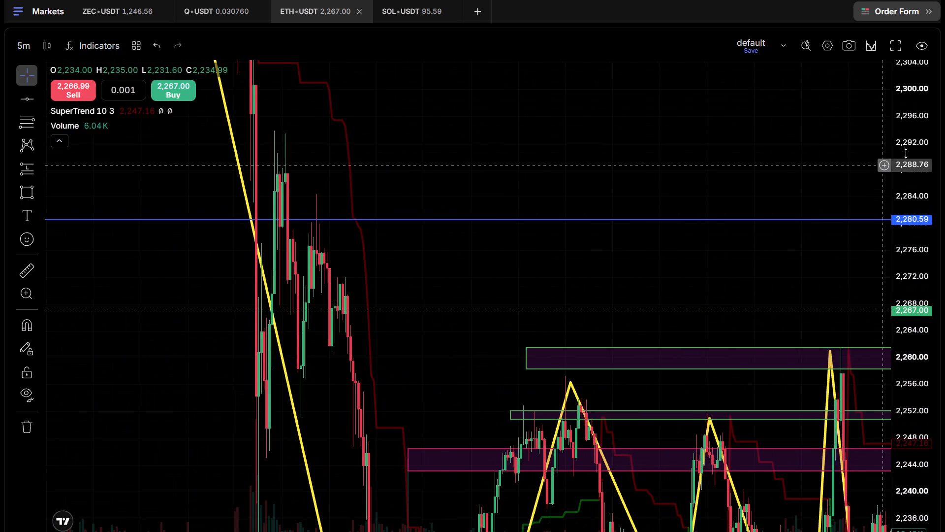
pyautogui.moveTo(906, 153); pyautogui.dragTo(931, 504)
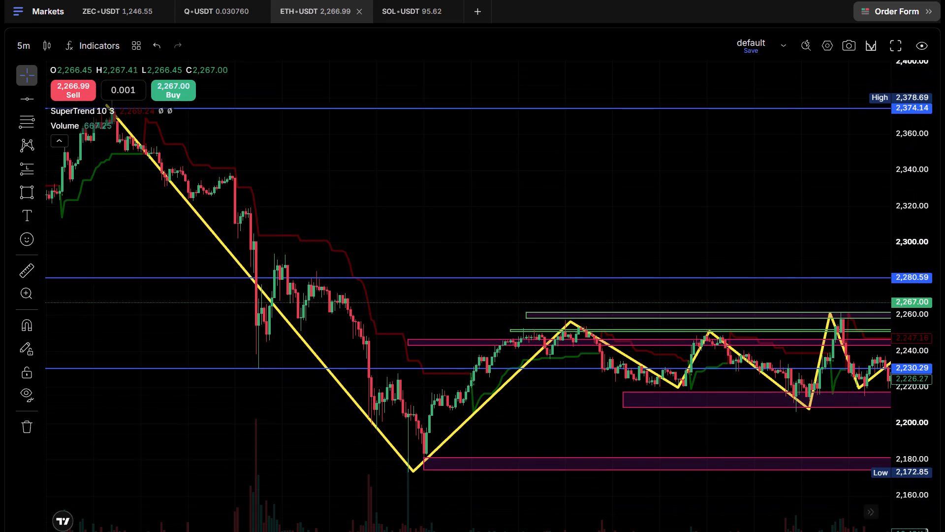
pyautogui.moveTo(754, 240); pyautogui.dragTo(296, 222)
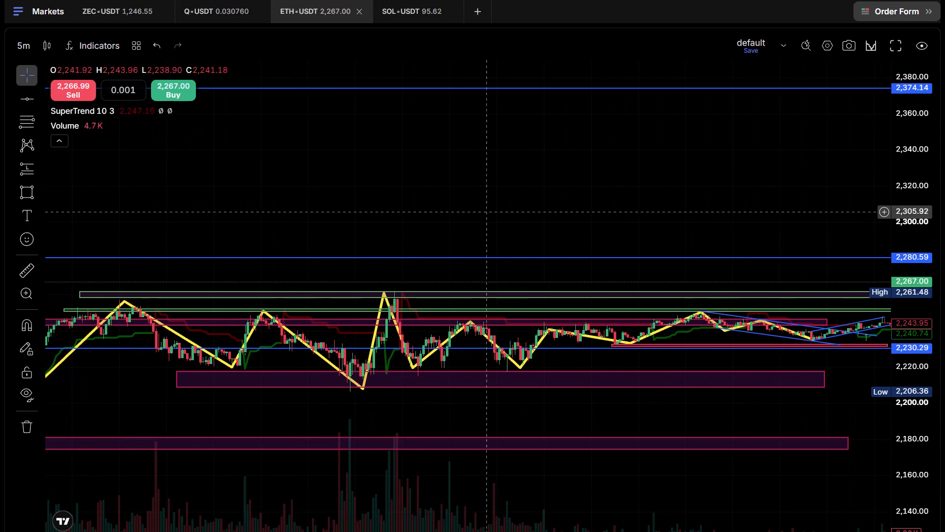
pyautogui.moveTo(542, 206); pyautogui.dragTo(218, 197)
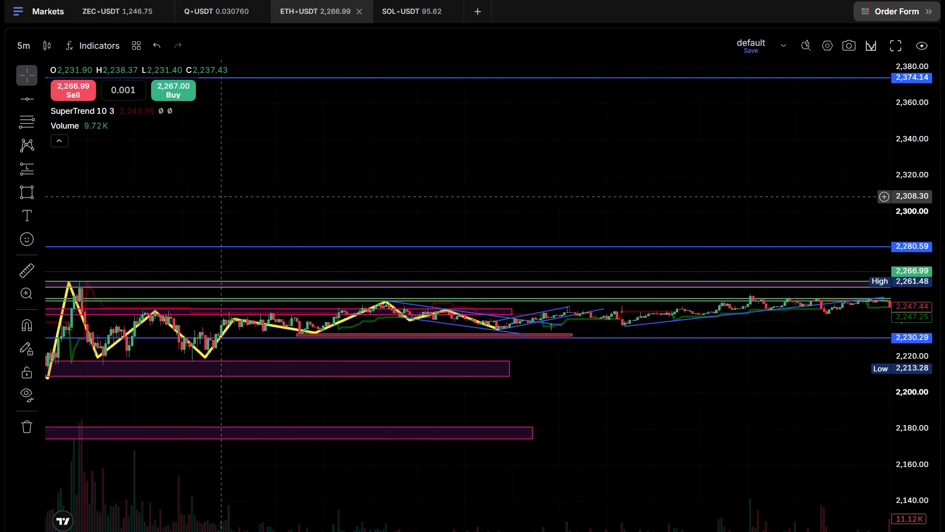
pyautogui.moveTo(218, 197); pyautogui.dragTo(179, 197)
pyautogui.moveTo(570, 199); pyautogui.dragTo(190, 205)
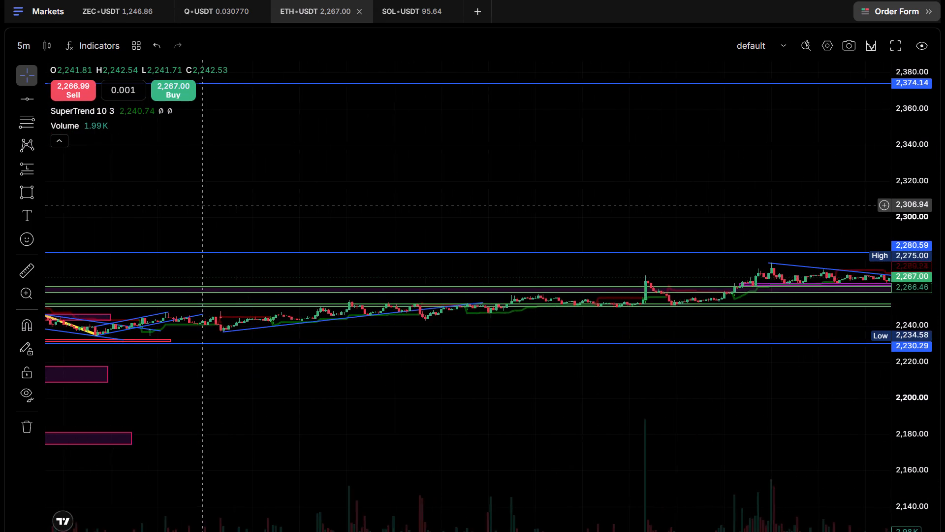
pyautogui.moveTo(190, 205); pyautogui.dragTo(59, 199)
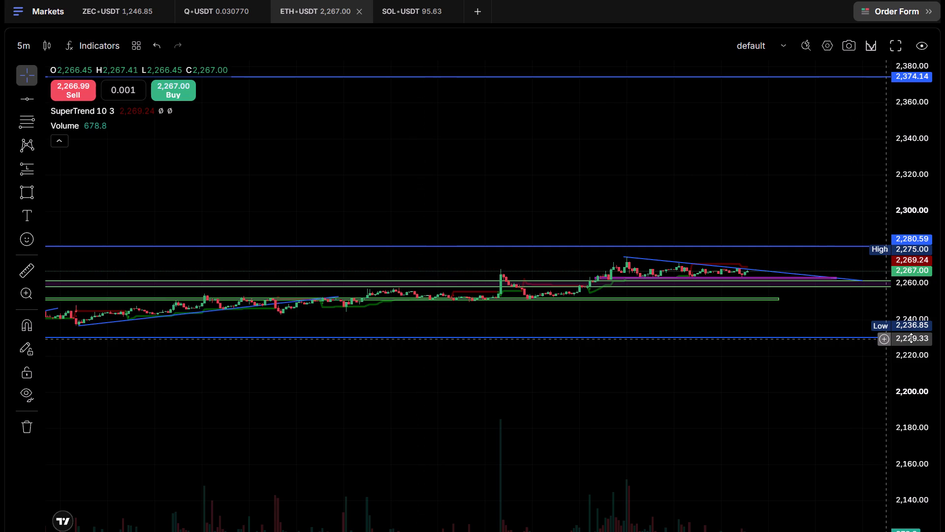
# Examine the latest candles within the descending trend line against the support zones and the 2,280.59 level at several chart scales.
pyautogui.moveTo(911, 338); pyautogui.dragTo(913, 46)
pyautogui.moveTo(909, 386); pyautogui.dragTo(882, 64)
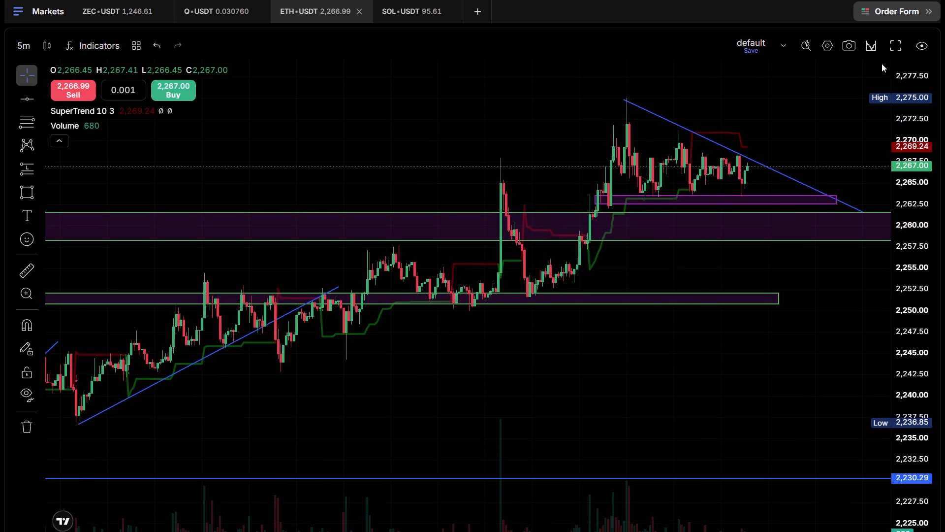
pyautogui.moveTo(882, 64); pyautogui.dragTo(885, 53)
pyautogui.scroll(-9, 644, 371)
pyautogui.moveTo(701, 413); pyautogui.dragTo(672, 271)
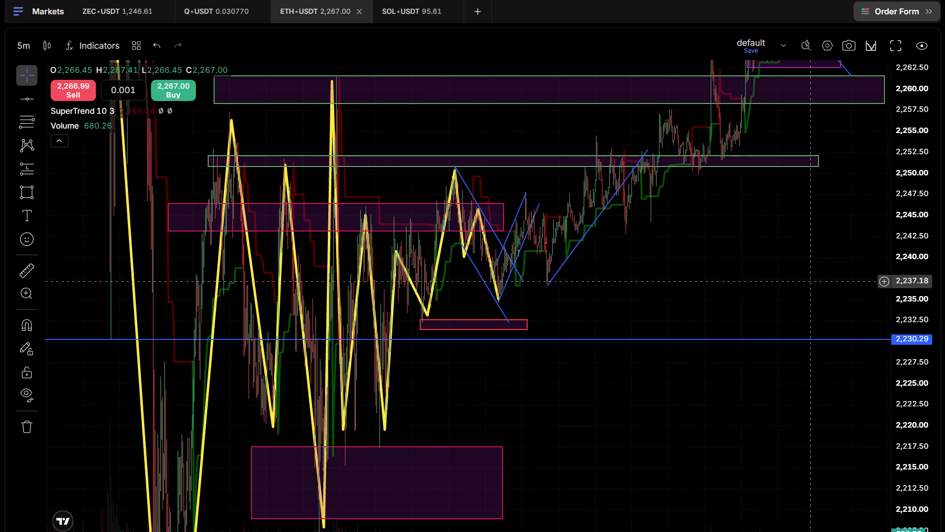
pyautogui.moveTo(923, 268); pyautogui.dragTo(937, 329)
pyautogui.moveTo(778, 256); pyautogui.dragTo(684, 354)
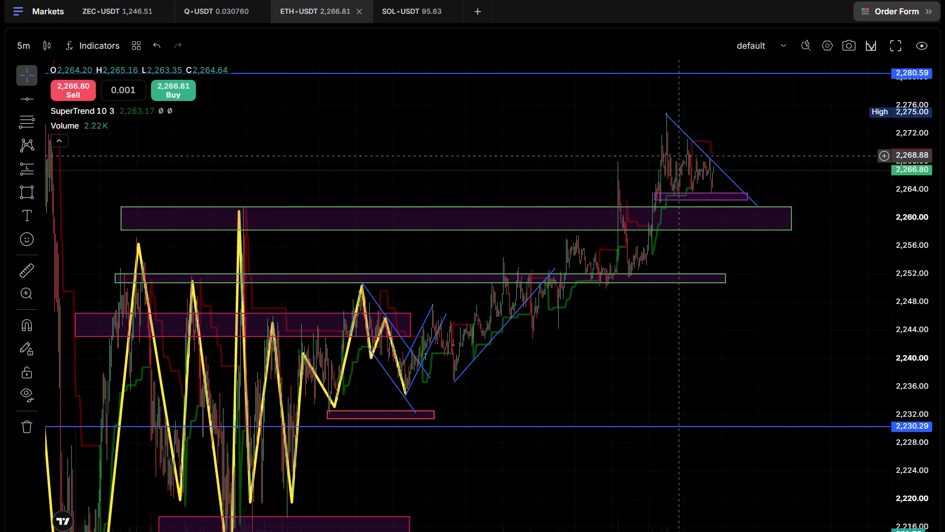
pyautogui.scroll(8, 689, 189)
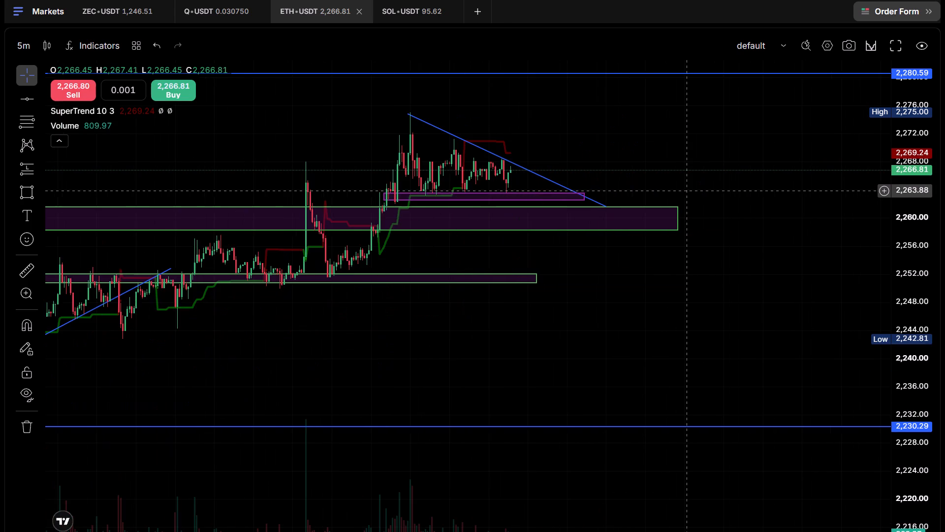
pyautogui.scroll(2, 691, 201)
pyautogui.moveTo(575, 345); pyautogui.dragTo(718, 351)
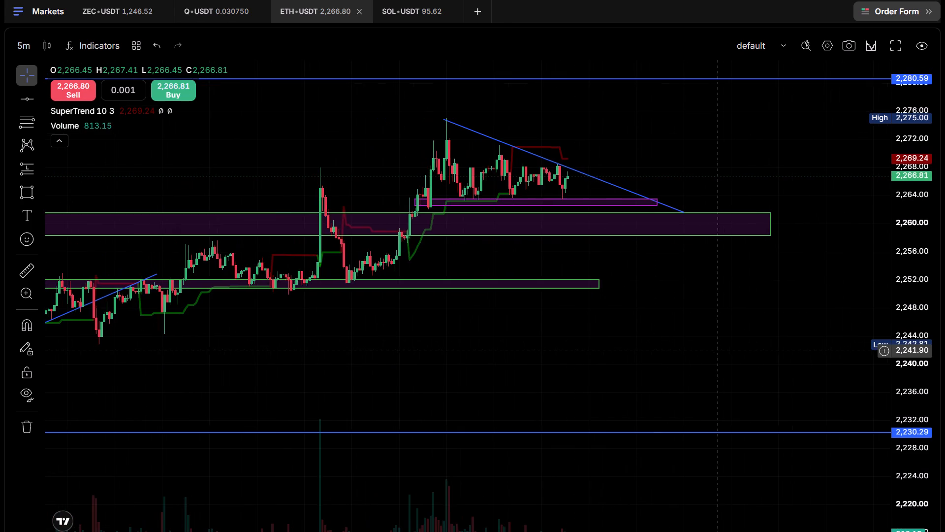
pyautogui.scroll(3, 708, 353)
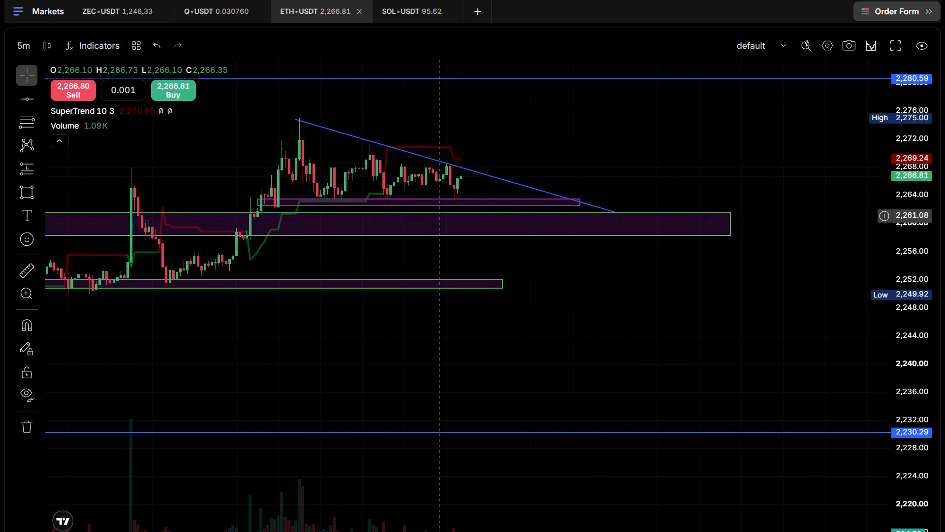
pyautogui.scroll(-3, 579, 355)
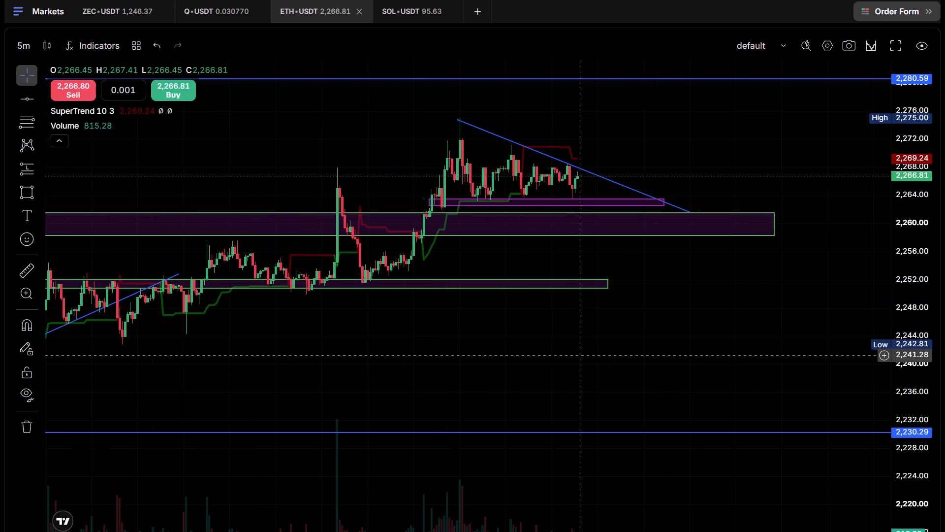
pyautogui.moveTo(728, 303); pyautogui.dragTo(801, 399)
pyautogui.moveTo(917, 310); pyautogui.dragTo(931, 147)
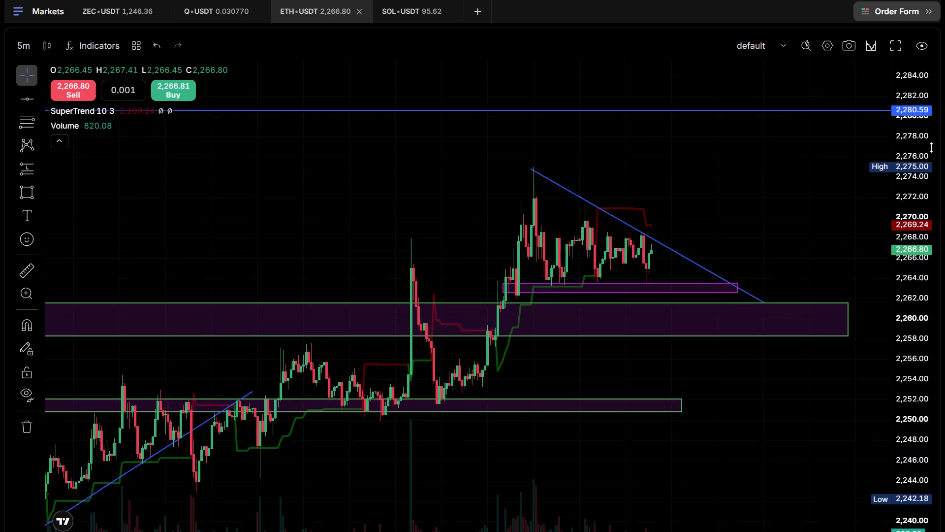
pyautogui.moveTo(931, 147); pyautogui.dragTo(935, 131)
pyautogui.scroll(2, 811, 388)
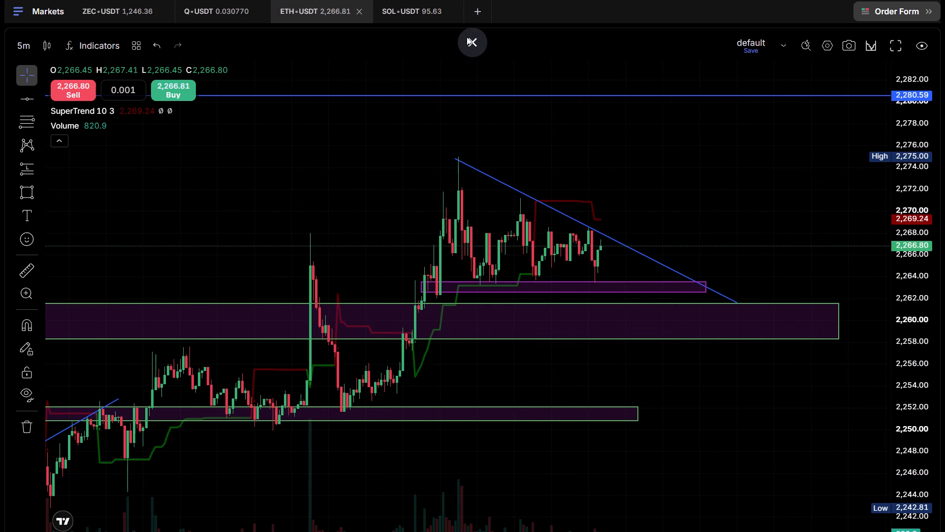
# Leave full screen, switch to the other CoinDCX browser tab, and show its ETH/USDT chart in full screen.
pyautogui.click(472, 40)
pyautogui.click(71, 13)
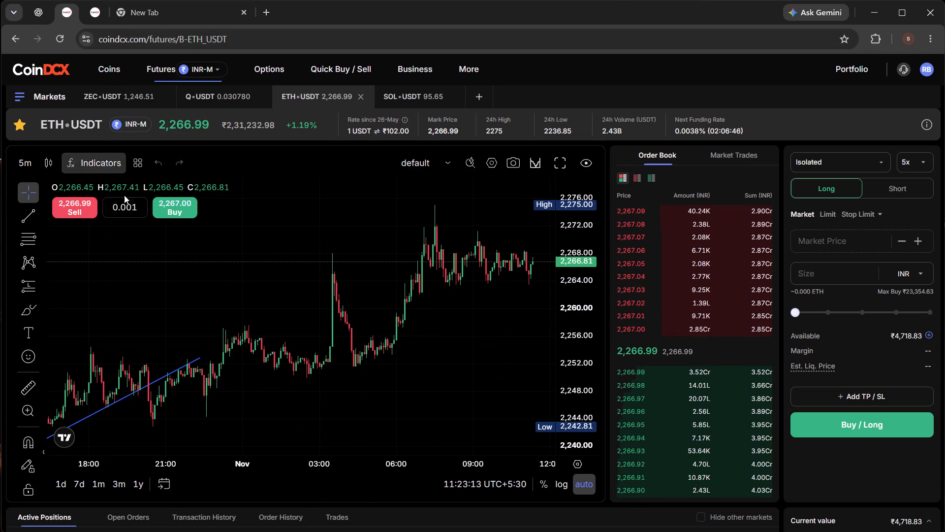
pyautogui.click(563, 166)
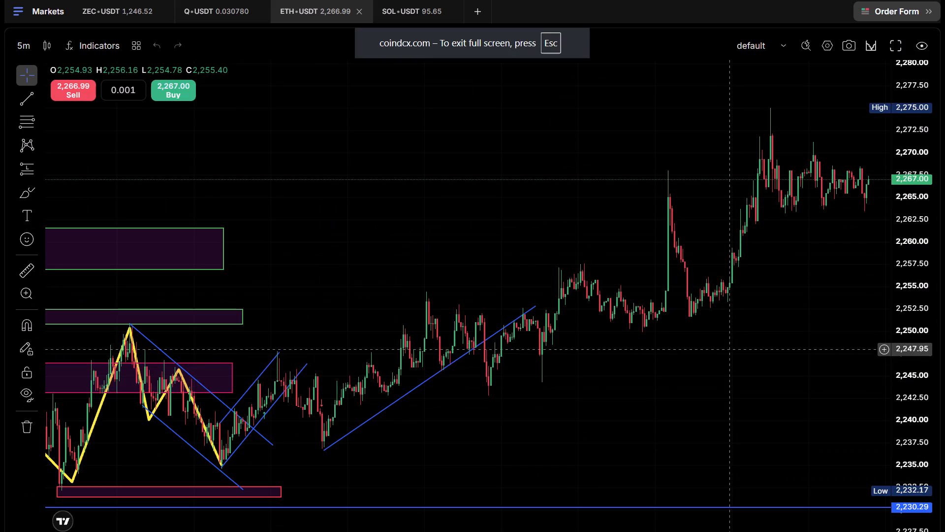
# Draw a descending trend line from the recent high at about 2,274.99 along the lower swing highs to about 2,264.21.
pyautogui.moveTo(621, 432); pyautogui.dragTo(703, 401)
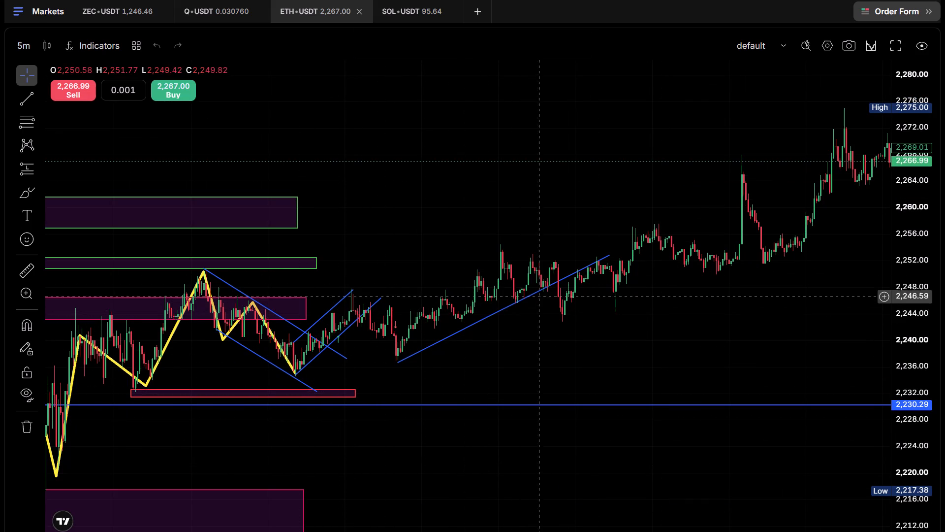
pyautogui.moveTo(672, 350); pyautogui.dragTo(505, 370)
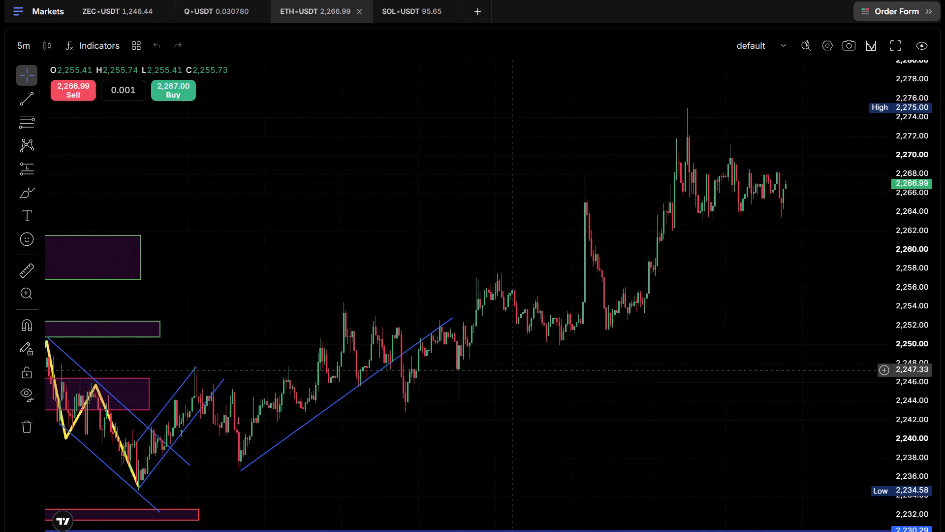
pyautogui.moveTo(505, 370); pyautogui.dragTo(490, 372)
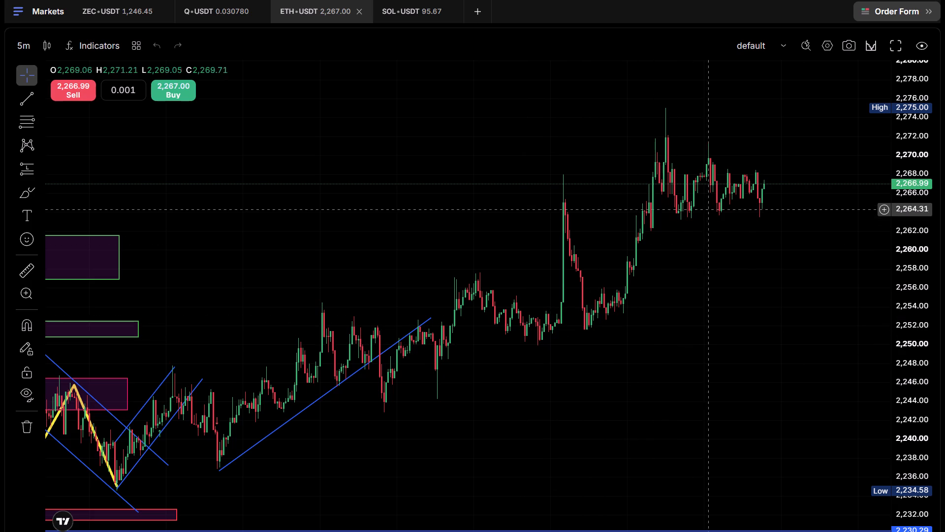
pyautogui.scroll(4, 717, 259)
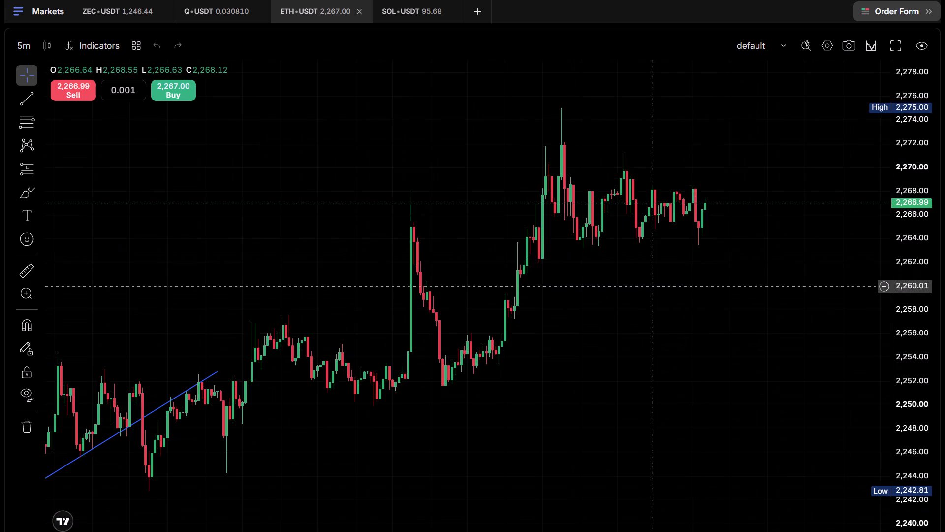
pyautogui.scroll(3, 650, 286)
pyautogui.click(20, 88)
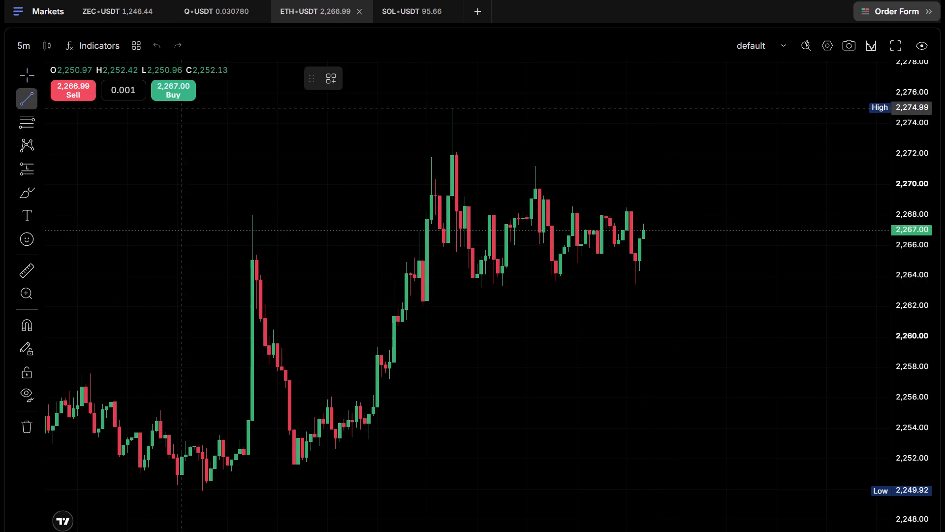
pyautogui.click(452, 108)
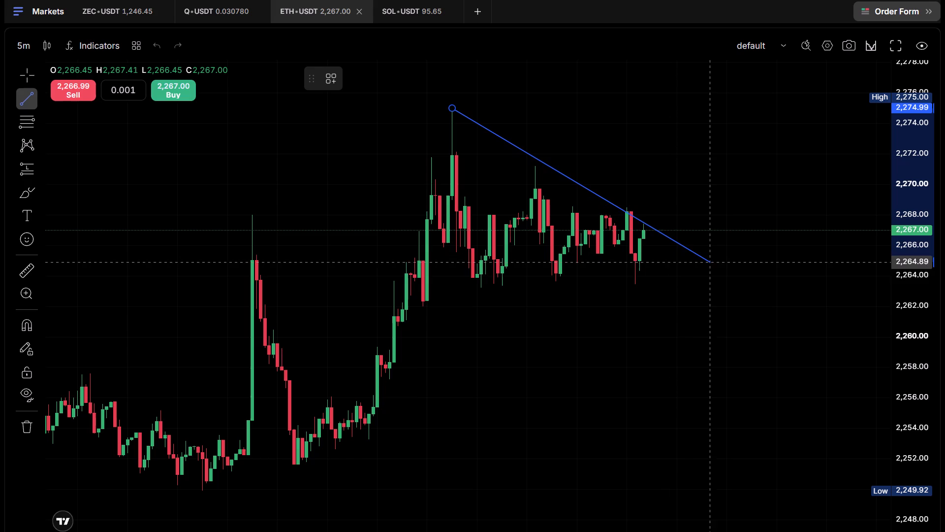
pyautogui.click(742, 272)
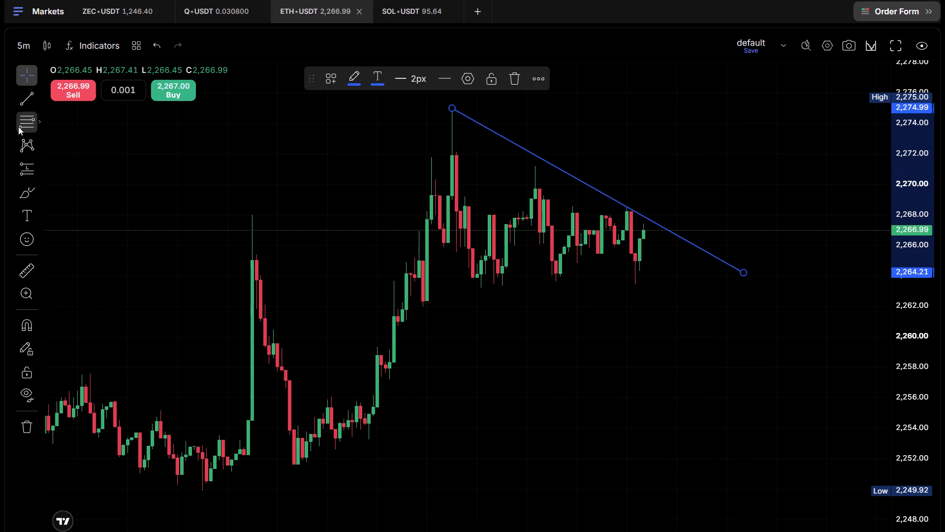
# Draw a rectangular support zone under the recent swing lows, with its lower edge at about 2,262.51.
pyautogui.click(23, 196)
pyautogui.click(80, 341)
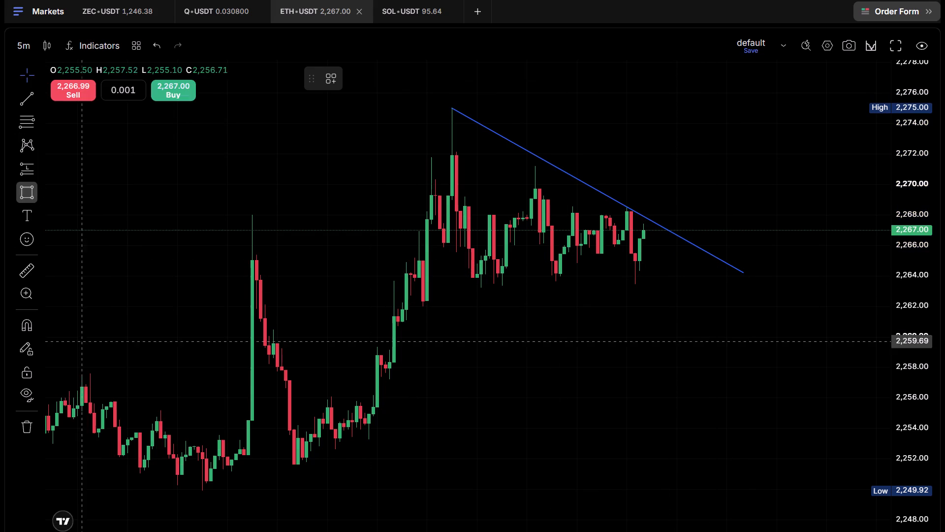
pyautogui.moveTo(438, 284); pyautogui.dragTo(756, 287)
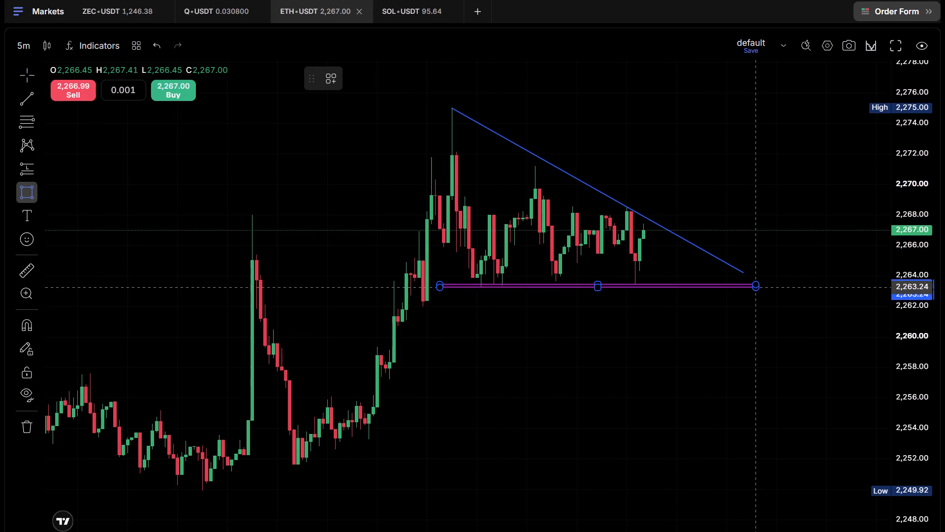
pyautogui.moveTo(756, 287); pyautogui.dragTo(759, 298)
pyautogui.click(758, 299)
# Resize the support zone to span about 2,264.25 to 2,263.16, with its upper right corner at the trend line's end.
pyautogui.click(598, 285)
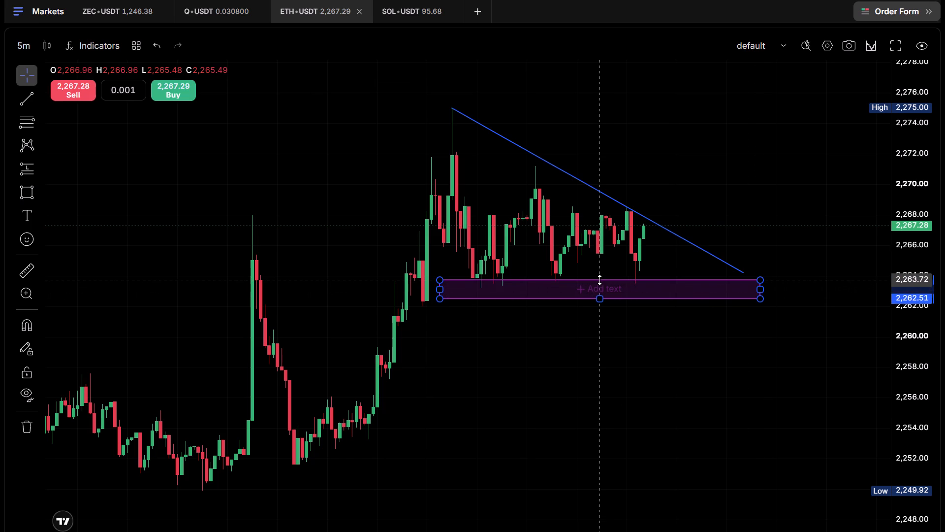
pyautogui.moveTo(762, 280); pyautogui.dragTo(747, 282)
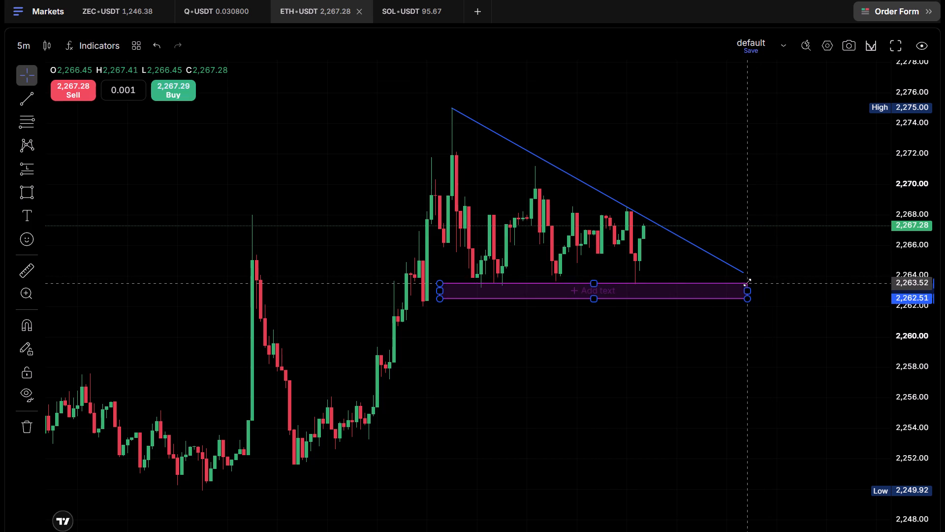
pyautogui.moveTo(747, 282); pyautogui.dragTo(742, 272)
pyautogui.click(742, 272)
pyautogui.click(725, 346)
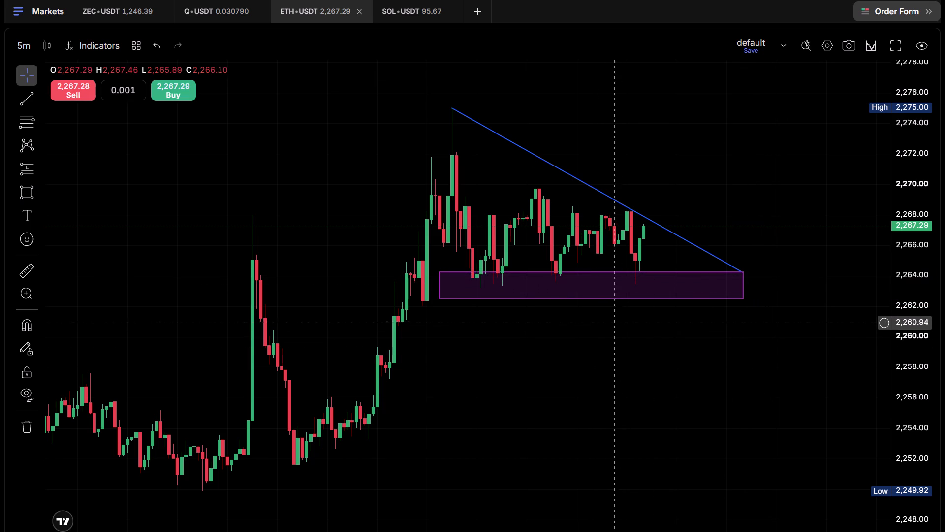
pyautogui.moveTo(588, 301); pyautogui.dragTo(599, 281)
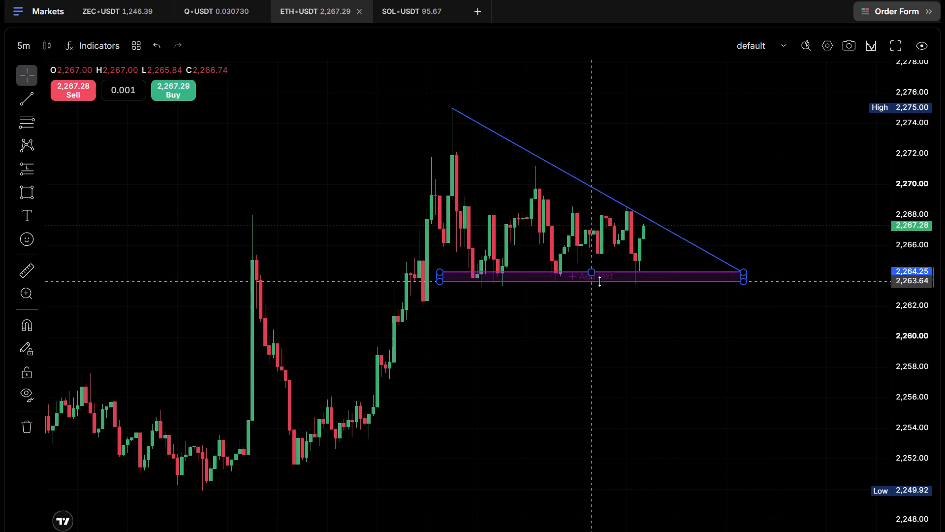
pyautogui.moveTo(599, 281); pyautogui.dragTo(599, 289)
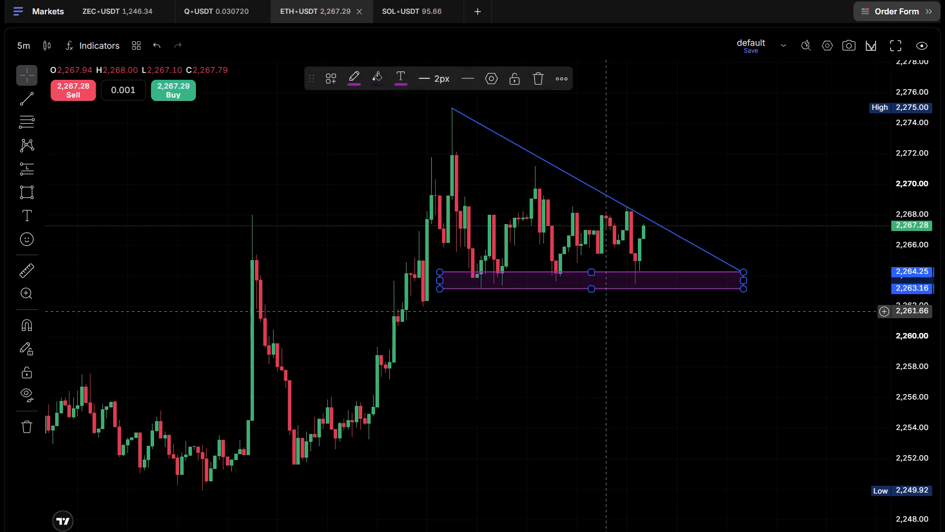
pyautogui.click(604, 312)
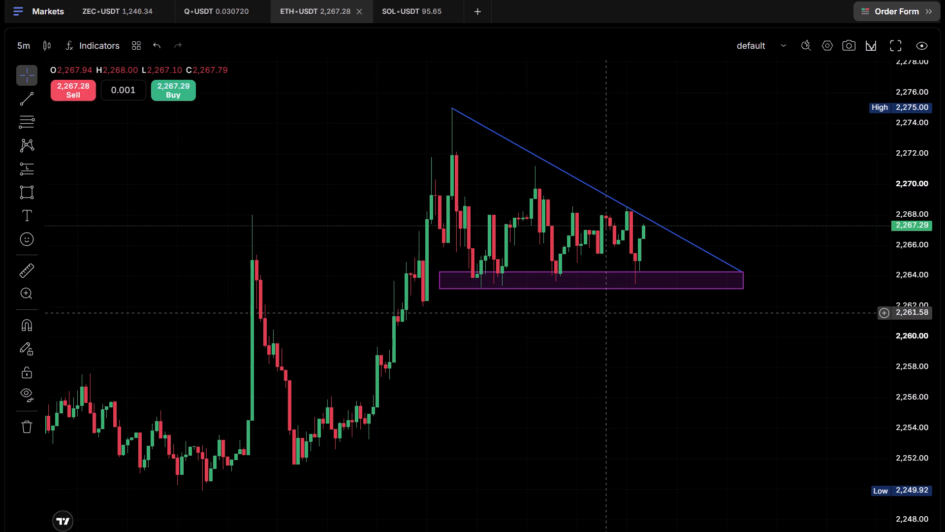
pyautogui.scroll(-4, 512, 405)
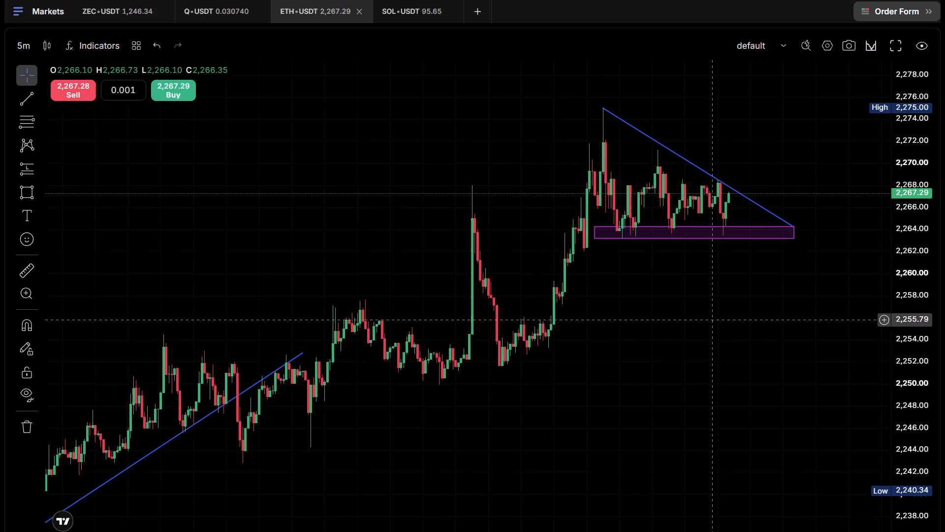
pyautogui.moveTo(714, 317); pyautogui.dragTo(508, 386)
pyautogui.moveTo(913, 286); pyautogui.dragTo(919, 345)
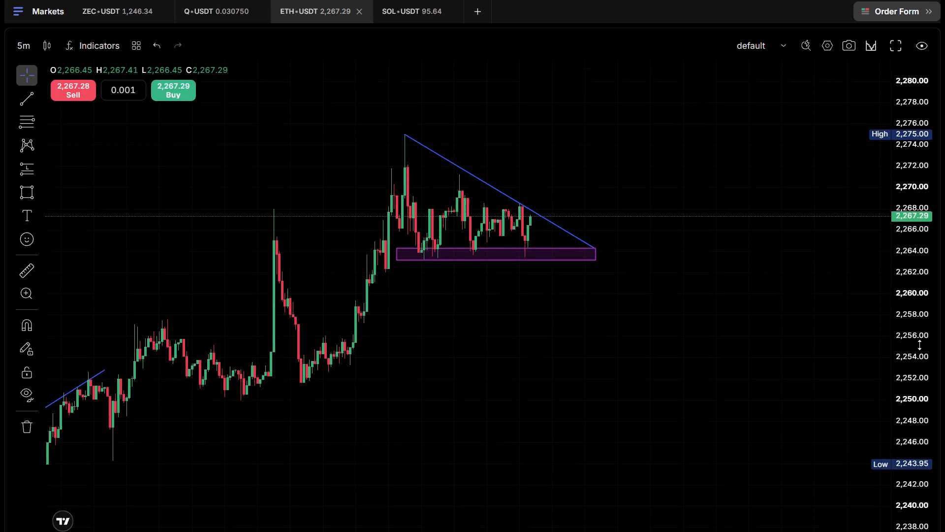
pyautogui.moveTo(919, 345); pyautogui.dragTo(924, 377)
pyautogui.scroll(4, 625, 391)
pyautogui.moveTo(430, 341); pyautogui.dragTo(629, 355)
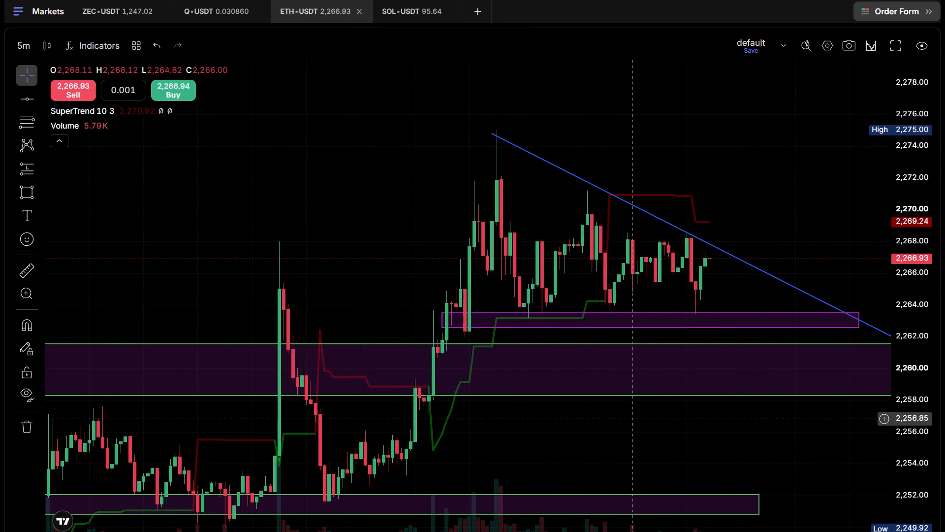
pyautogui.scroll(-4, 602, 443)
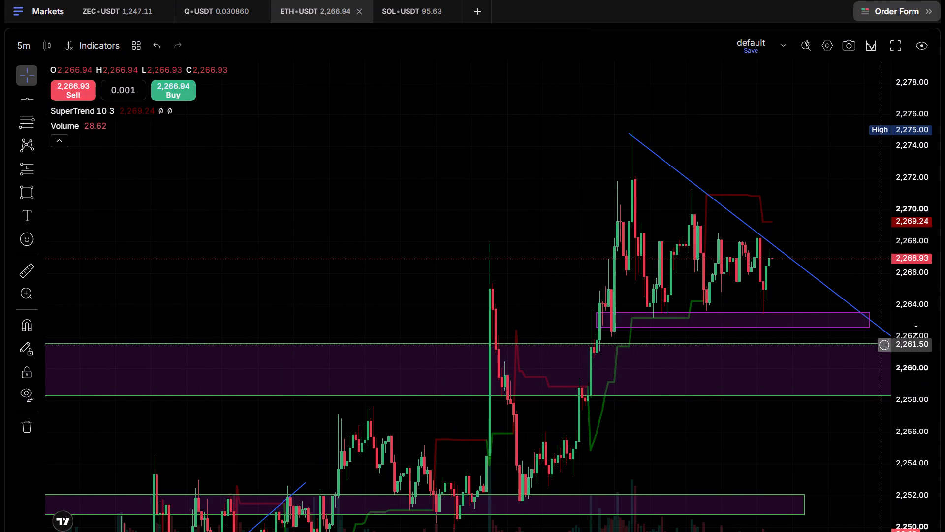
pyautogui.moveTo(918, 330); pyautogui.dragTo(921, 415)
pyautogui.scroll(4, 700, 414)
pyautogui.moveTo(568, 414); pyautogui.dragTo(636, 423)
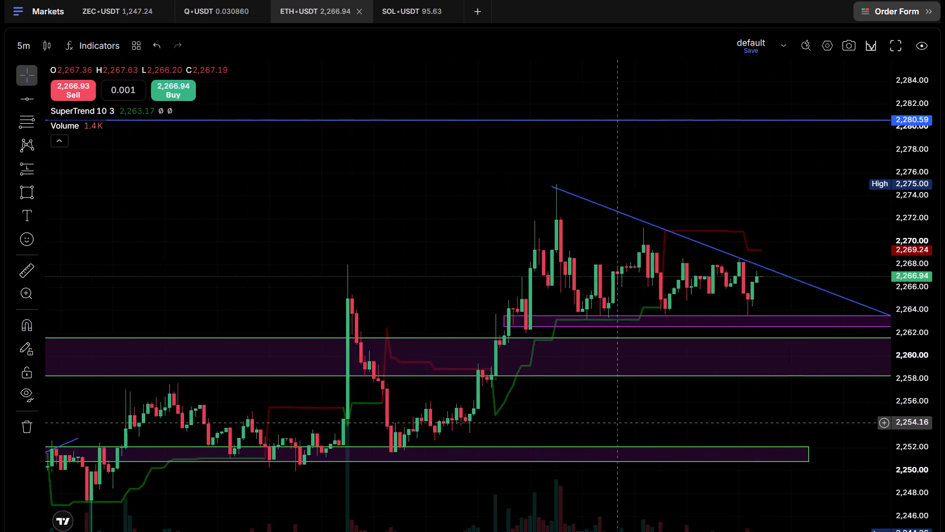
# Look back through the earlier ETH/USDT price history and the trend lines and zones drawn there.
pyautogui.moveTo(636, 423); pyautogui.dragTo(711, 423)
pyautogui.moveTo(621, 423); pyautogui.dragTo(875, 410)
pyautogui.moveTo(320, 397); pyautogui.dragTo(518, 409)
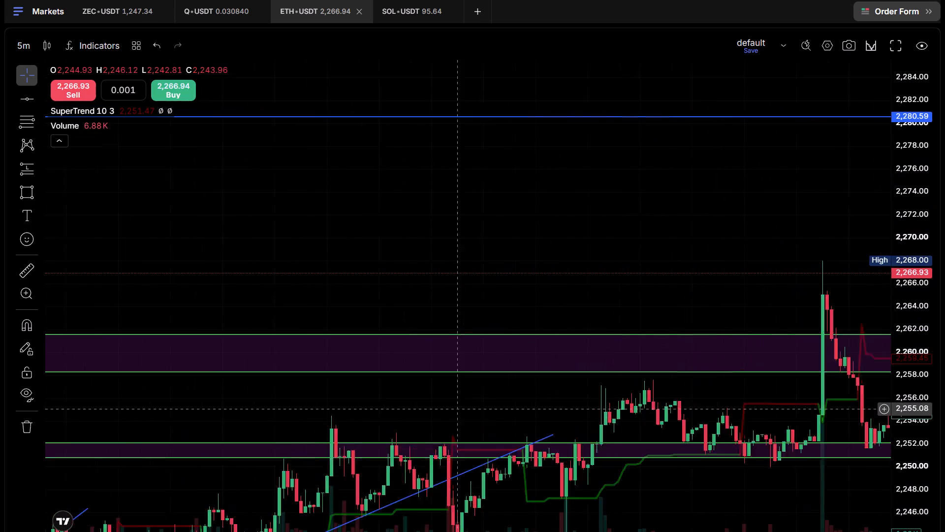
pyautogui.moveTo(518, 409); pyautogui.dragTo(667, 409)
pyautogui.moveTo(338, 401); pyautogui.dragTo(752, 412)
pyautogui.moveTo(416, 411); pyautogui.dragTo(771, 407)
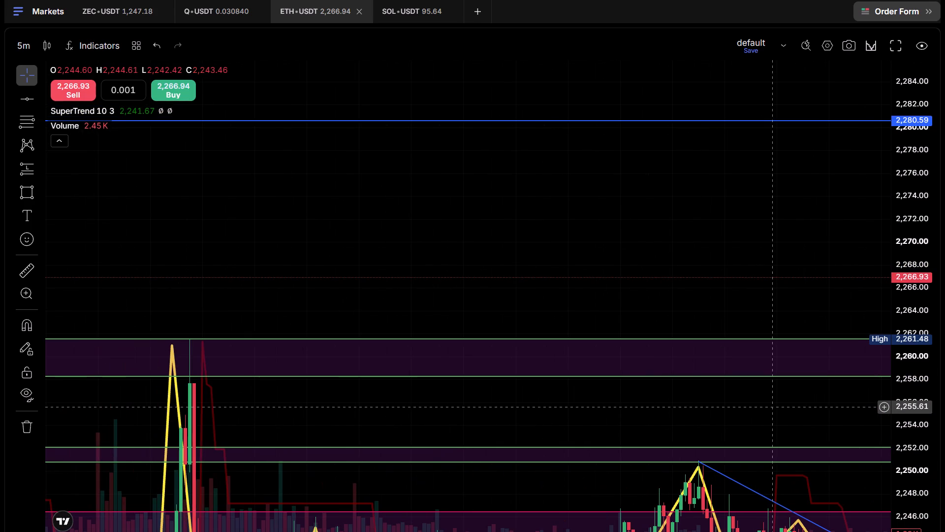
pyautogui.moveTo(771, 407); pyautogui.dragTo(142, 387)
pyautogui.moveTo(752, 388); pyautogui.dragTo(274, 378)
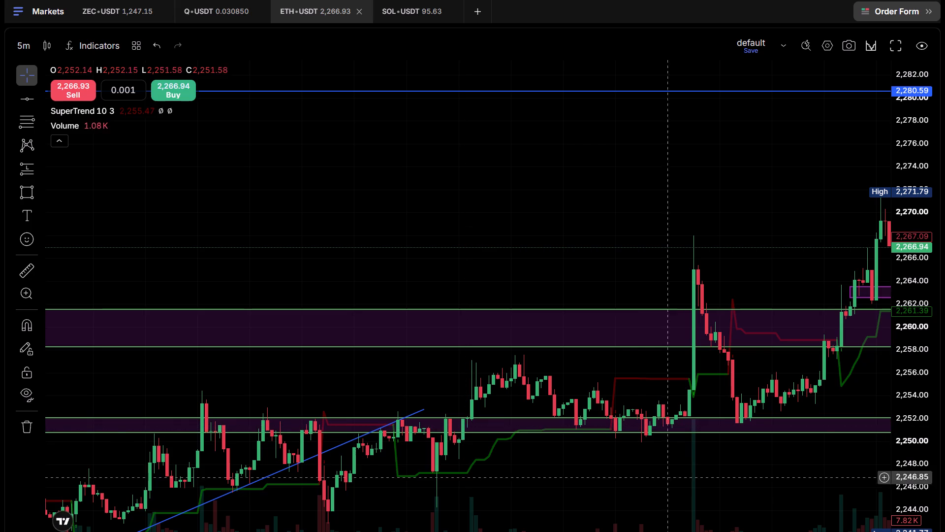
# Return to the latest candles and examine closely how price sits between the descending trend line and the nearest support zone.
pyautogui.moveTo(753, 485); pyautogui.dragTo(324, 496)
pyautogui.moveTo(577, 389); pyautogui.dragTo(548, 414)
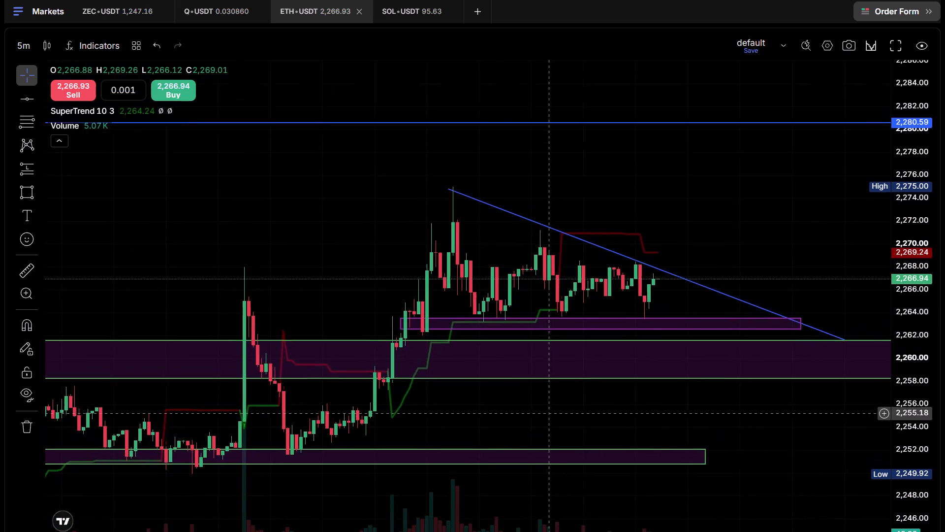
pyautogui.moveTo(548, 414); pyautogui.dragTo(502, 420)
pyautogui.scroll(4, 667, 411)
pyautogui.moveTo(519, 419); pyautogui.dragTo(736, 424)
pyautogui.moveTo(926, 360); pyautogui.dragTo(939, 102)
pyautogui.moveTo(931, 266); pyautogui.dragTo(917, 217)
pyautogui.scroll(3, 729, 479)
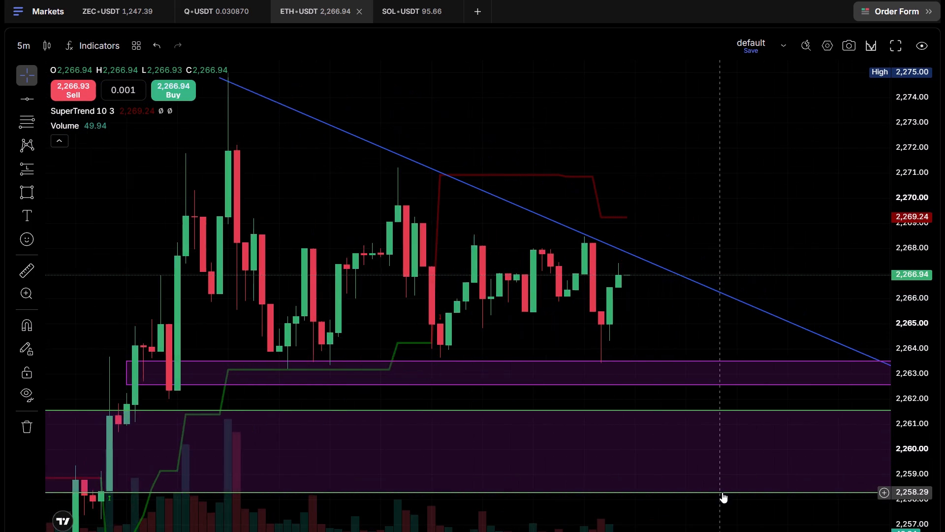
pyautogui.scroll(2, 722, 492)
pyautogui.moveTo(671, 251); pyautogui.dragTo(768, 220)
pyautogui.moveTo(927, 171); pyautogui.dragTo(923, 268)
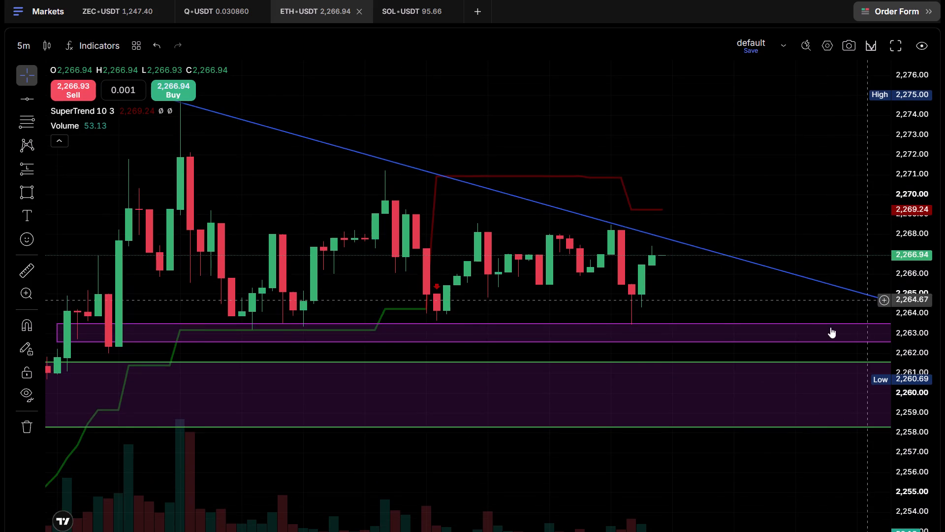
# Examine the descending triangle together with the wider support zones below it, down to the zone near 2,252.
pyautogui.scroll(-5, 784, 356)
pyautogui.moveTo(726, 465); pyautogui.dragTo(609, 463)
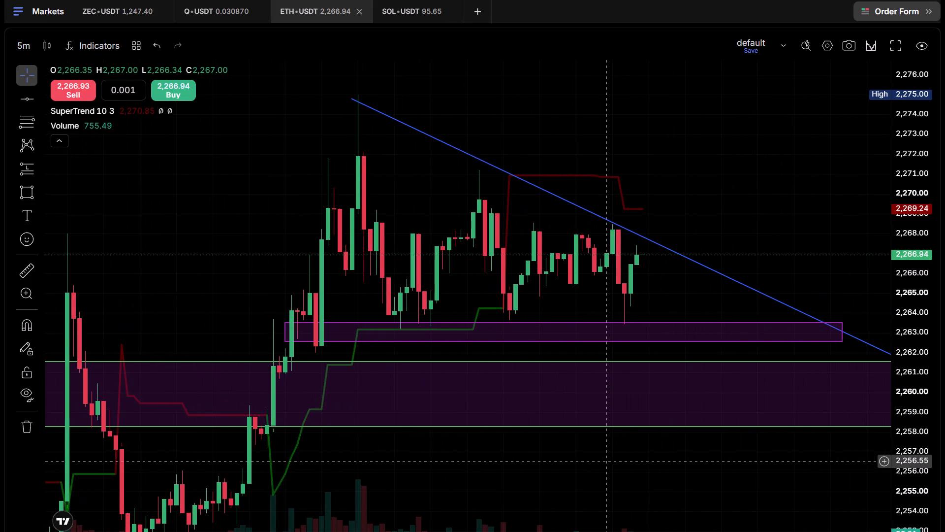
pyautogui.scroll(2, 604, 461)
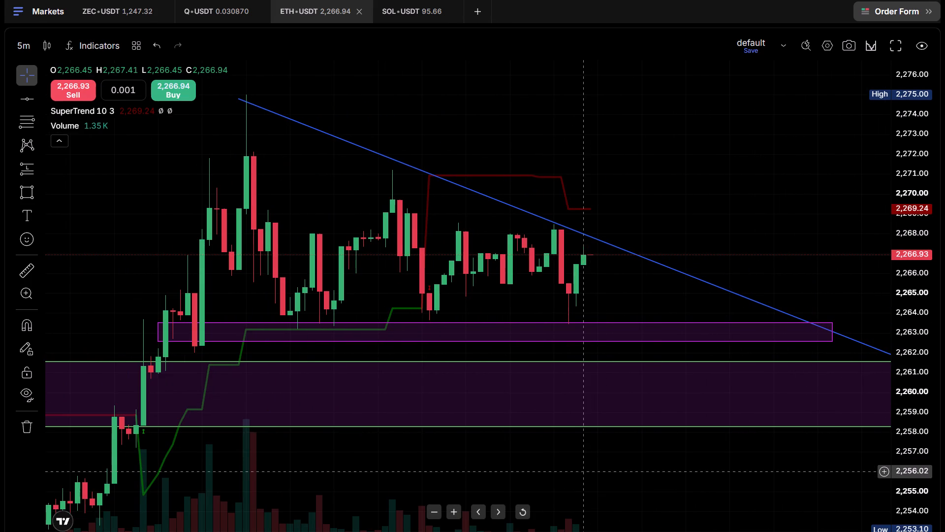
pyautogui.scroll(-3, 584, 471)
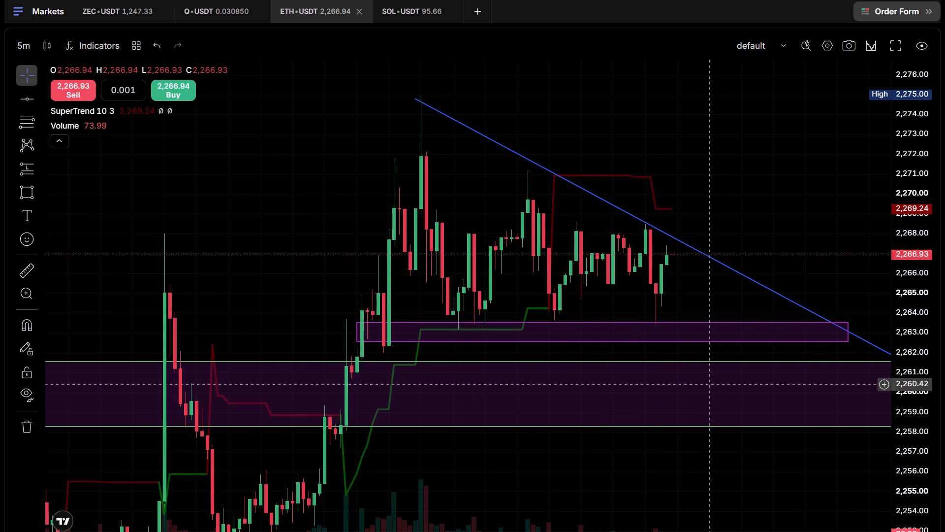
pyautogui.moveTo(676, 503); pyautogui.dragTo(610, 345)
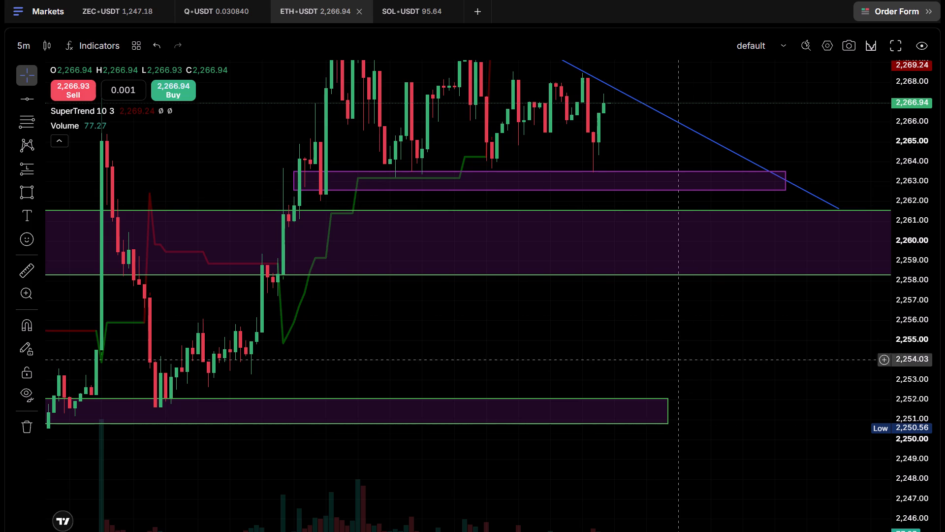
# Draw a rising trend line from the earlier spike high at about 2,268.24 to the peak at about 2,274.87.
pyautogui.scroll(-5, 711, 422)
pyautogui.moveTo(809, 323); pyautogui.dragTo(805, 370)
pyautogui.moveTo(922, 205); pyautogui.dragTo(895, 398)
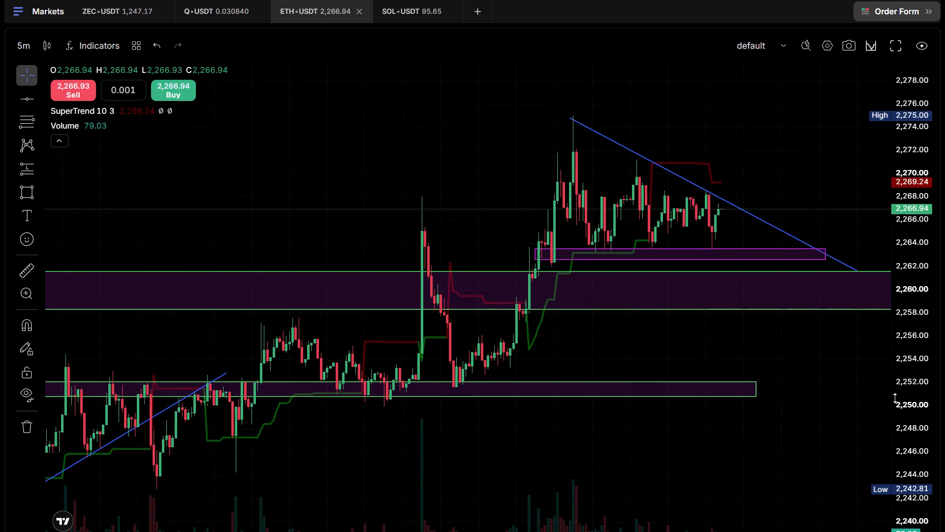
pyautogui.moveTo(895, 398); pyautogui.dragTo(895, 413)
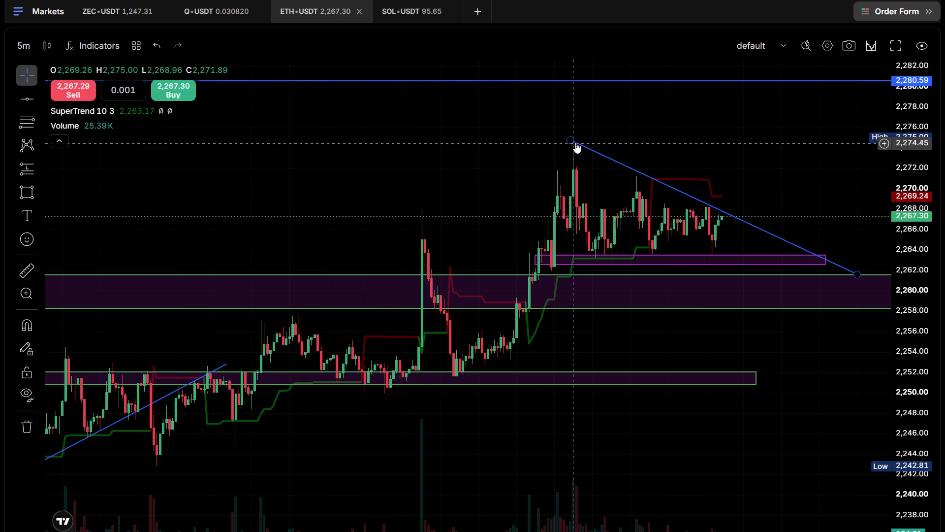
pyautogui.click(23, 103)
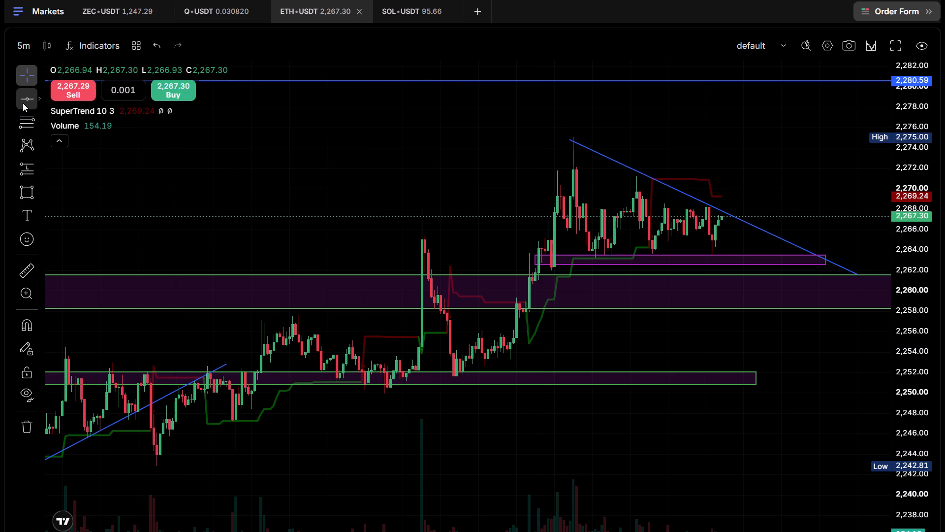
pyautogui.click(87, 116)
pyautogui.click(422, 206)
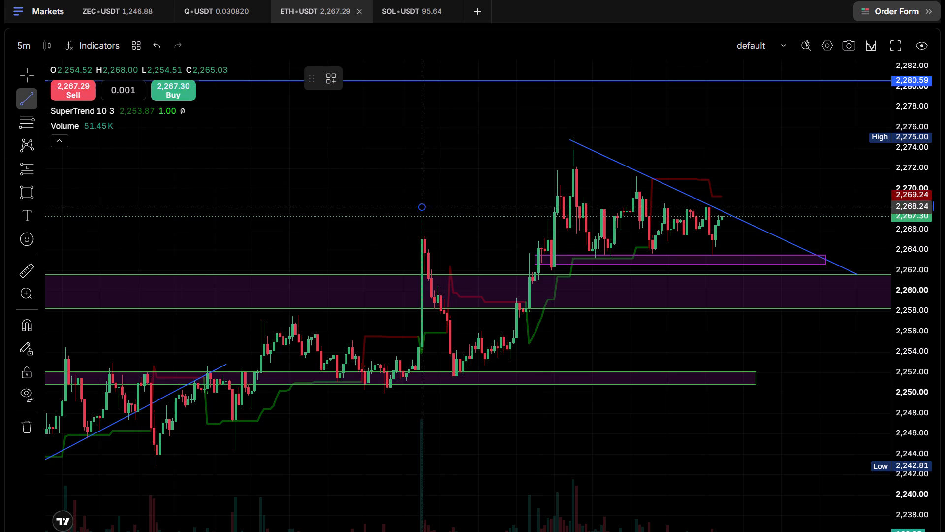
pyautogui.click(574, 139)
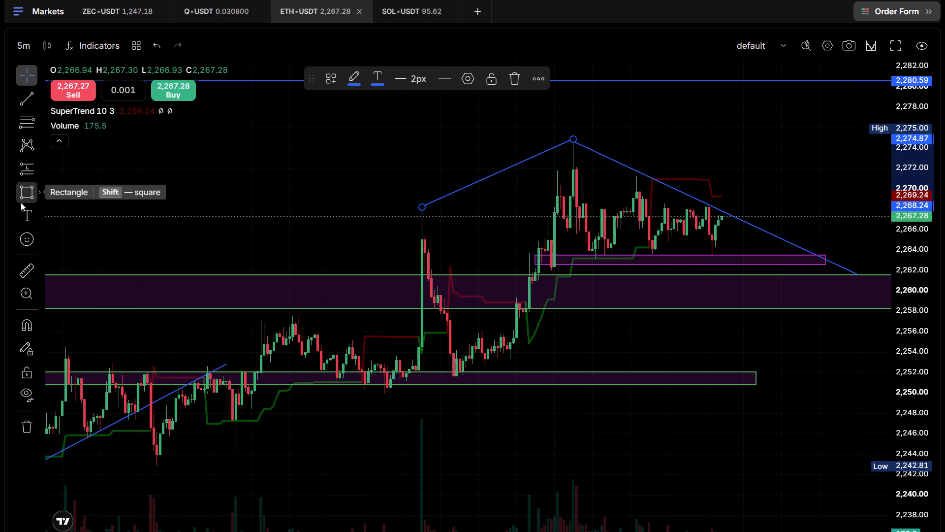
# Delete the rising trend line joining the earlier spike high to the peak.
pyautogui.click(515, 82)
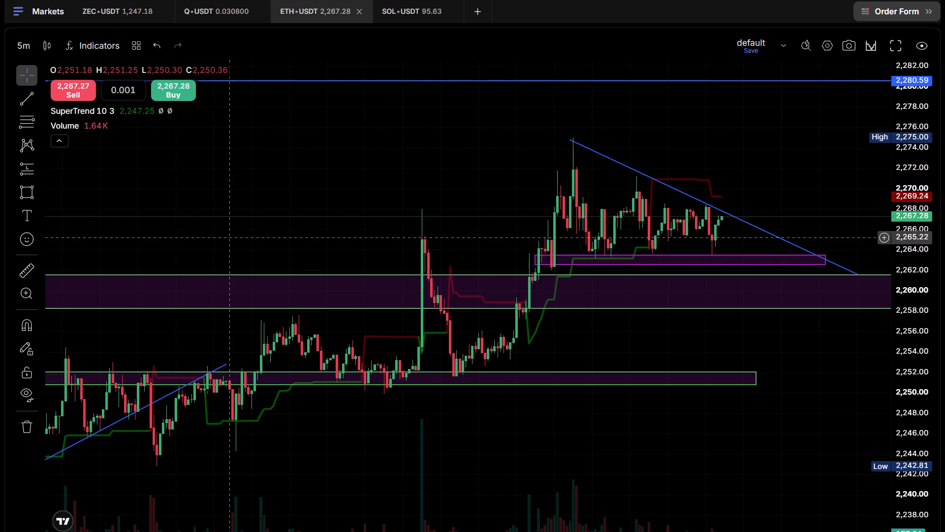
# Examine the latest candles between the descending trend line and the nearest support zone, along with the two wider zones below.
pyautogui.scroll(4, 386, 366)
pyautogui.scroll(-2, 386, 366)
pyautogui.moveTo(918, 305); pyautogui.dragTo(918, 303)
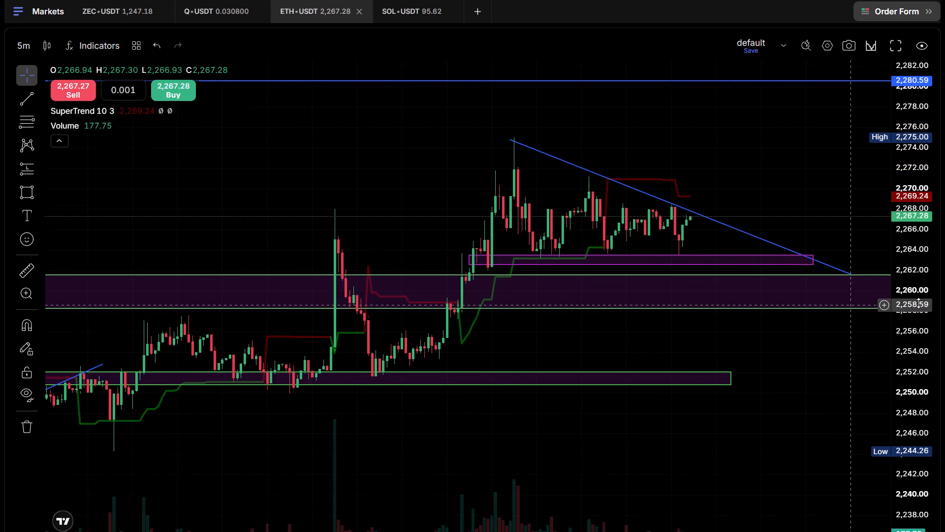
pyautogui.moveTo(918, 303); pyautogui.dragTo(913, 256)
pyautogui.scroll(4, 729, 352)
pyautogui.moveTo(452, 370); pyautogui.dragTo(555, 379)
pyautogui.scroll(-1, 582, 372)
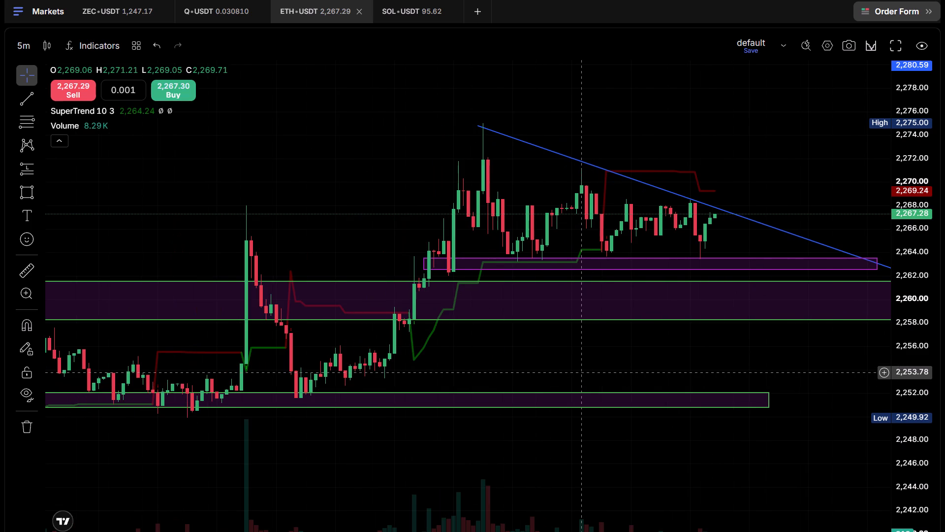
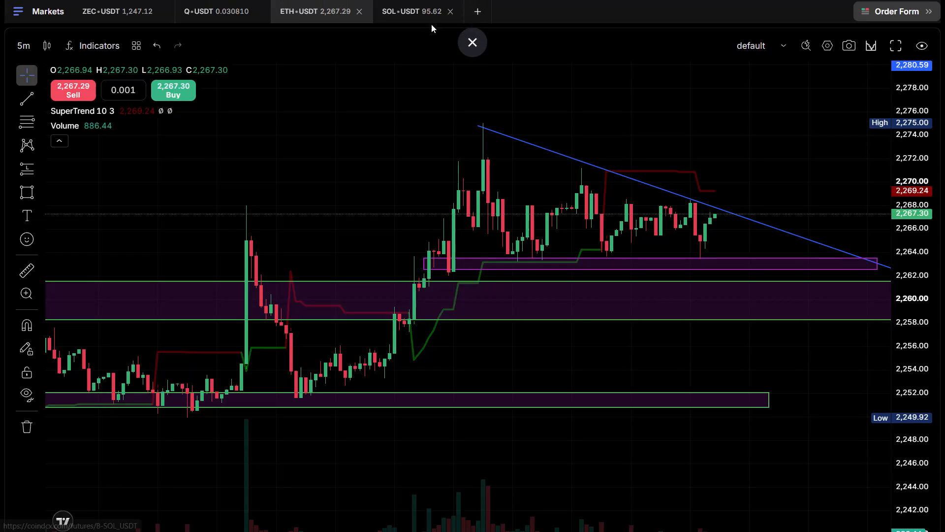
# Leave the full-screen chart and examine the descending triangle and its support zone on the other ETH/USDT chart.
pyautogui.click(466, 38)
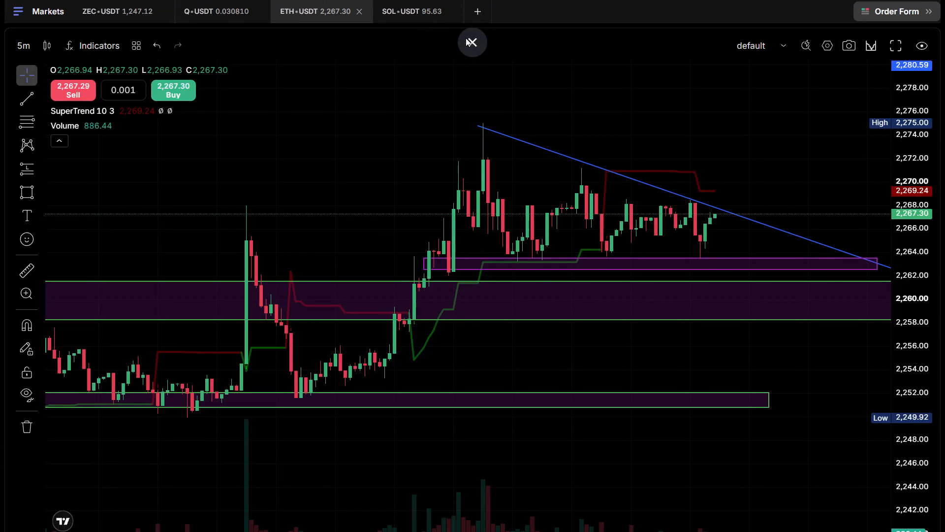
pyautogui.click(76, 17)
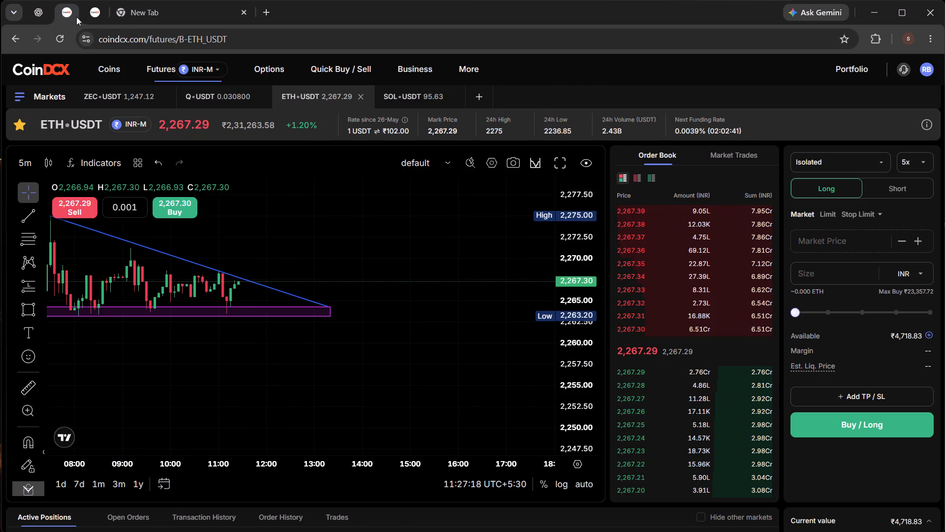
pyautogui.moveTo(321, 252); pyautogui.dragTo(483, 265)
pyautogui.moveTo(580, 339); pyautogui.dragTo(578, 325)
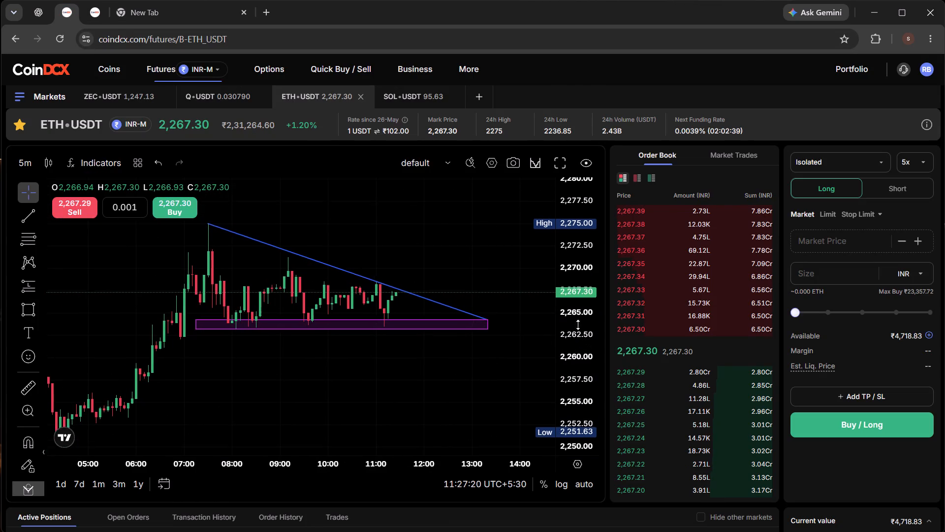
pyautogui.moveTo(578, 325); pyautogui.dragTo(592, 264)
pyautogui.scroll(2, 460, 389)
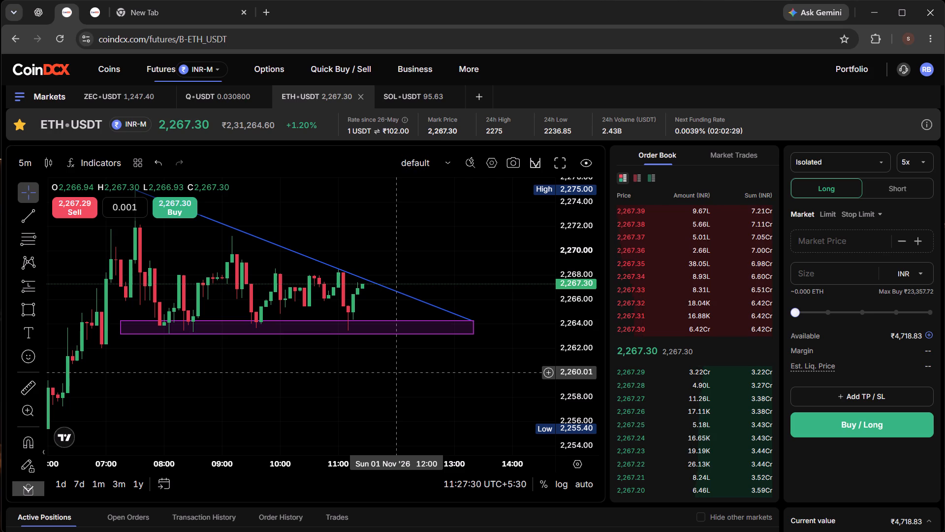
pyautogui.scroll(-1, 430, 403)
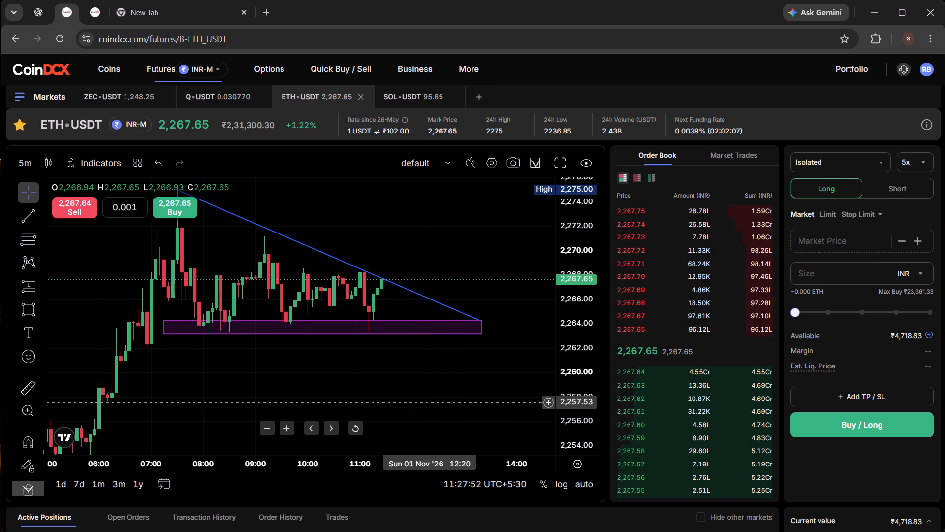
pyautogui.scroll(-1, 424, 404)
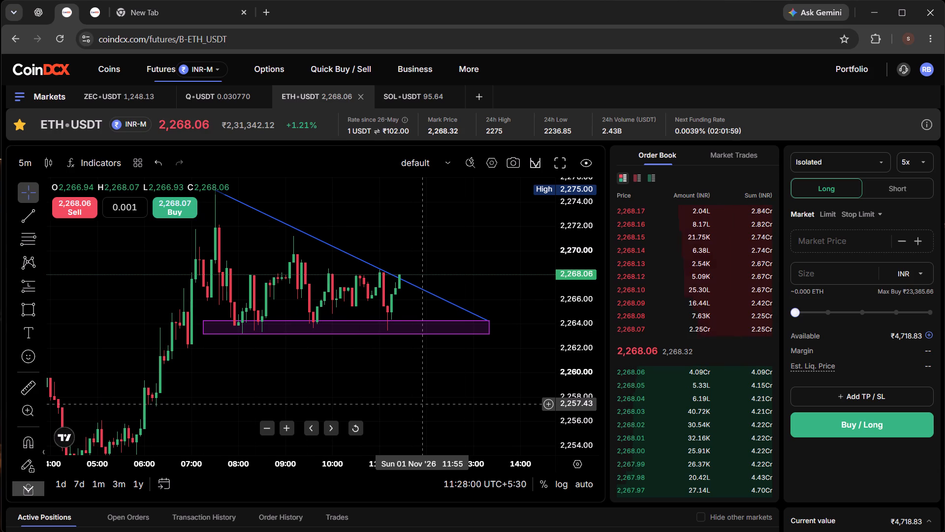
pyautogui.click(103, 15)
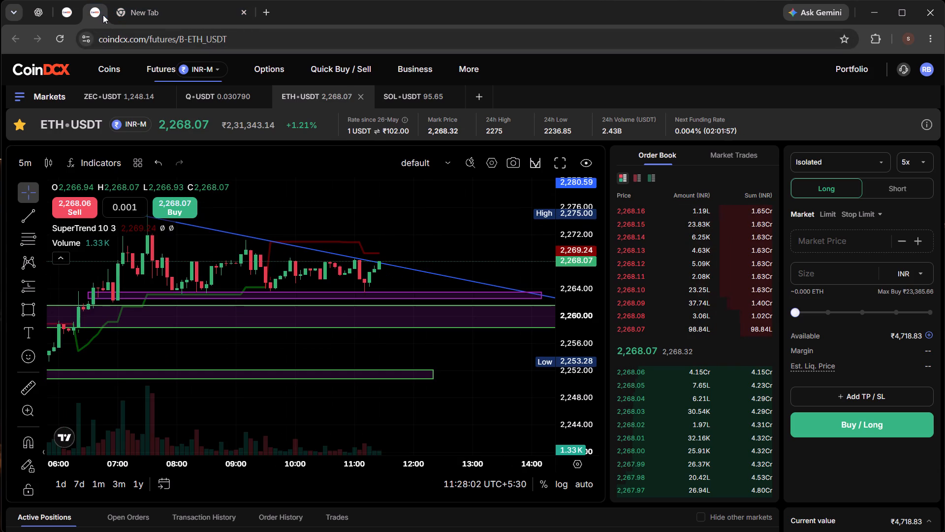
# Add the SuperTrend indicator to the ETH/USDT chart that shows only the triangle and its support zone.
pyautogui.click(66, 12)
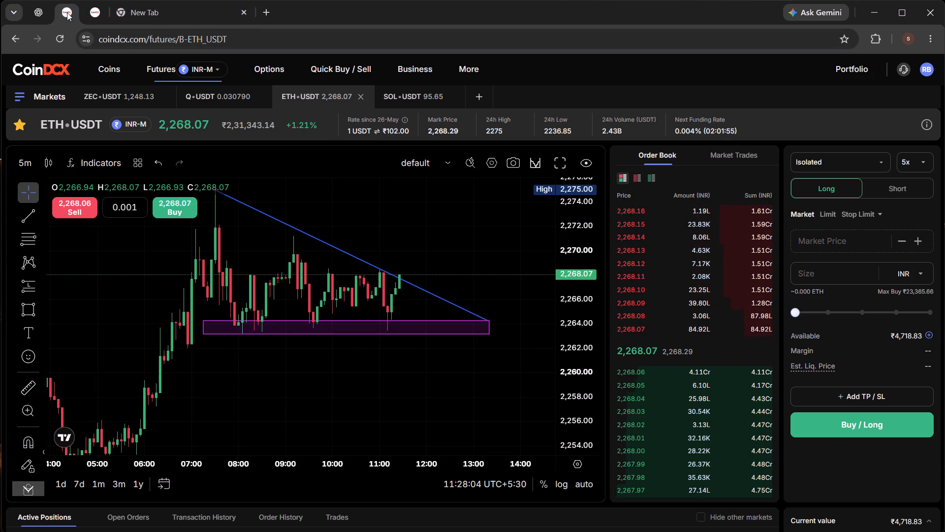
pyautogui.click(100, 163)
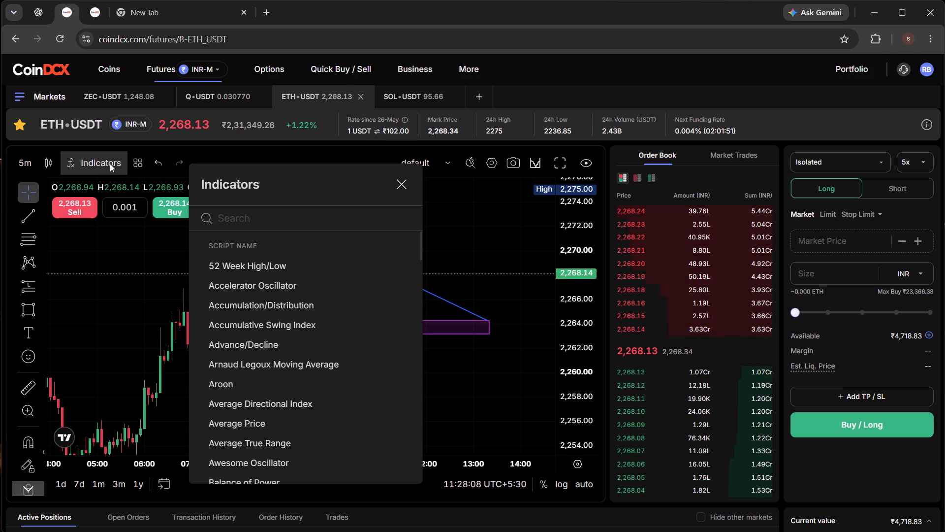
pyautogui.write('super')
pyautogui.click(244, 279)
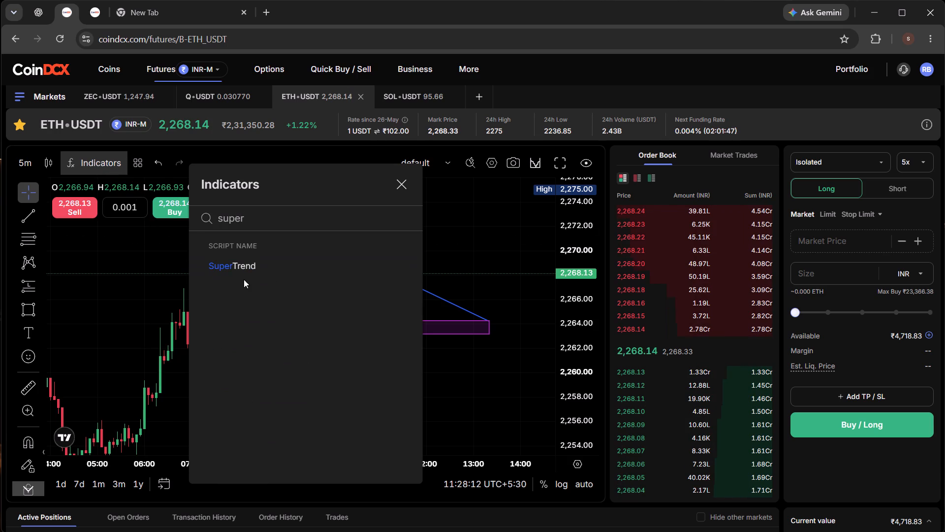
pyautogui.click(255, 264)
pyautogui.click(402, 180)
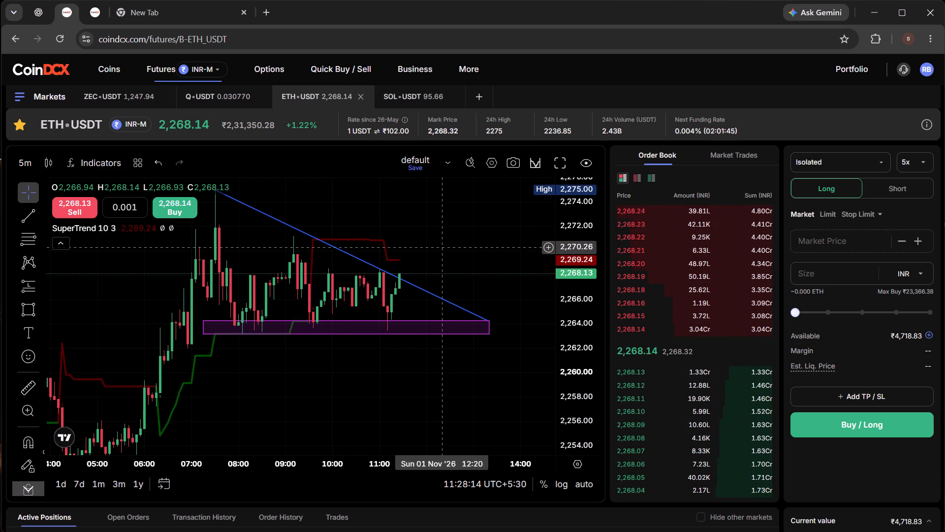
# Compare price against the SuperTrend, the descending trend line and the support zones on both ETH/USDT charts.
pyautogui.moveTo(444, 248); pyautogui.dragTo(457, 259)
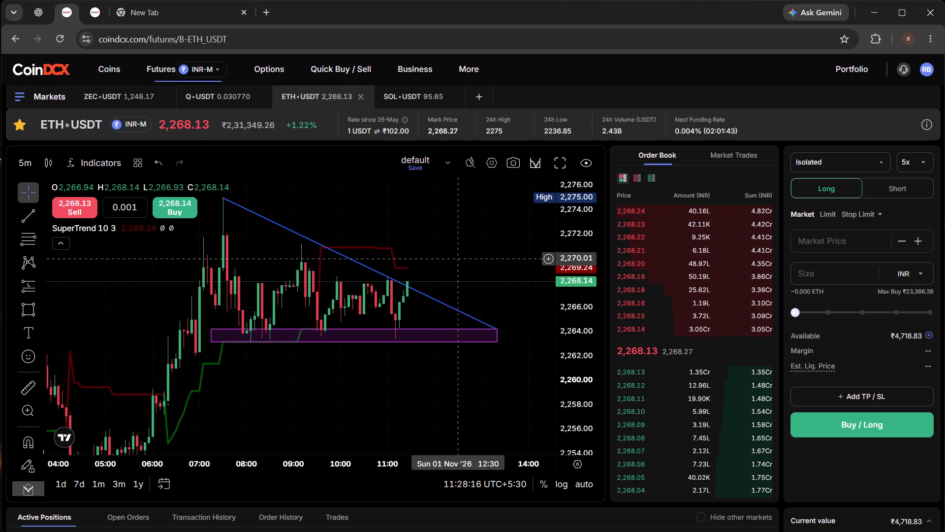
pyautogui.scroll(-1, 457, 259)
pyautogui.scroll(1, 457, 259)
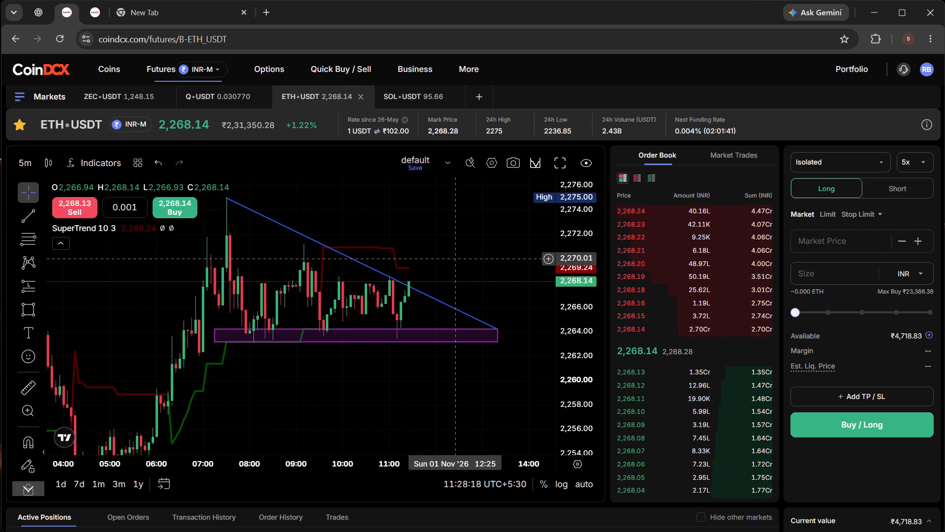
pyautogui.click(100, 13)
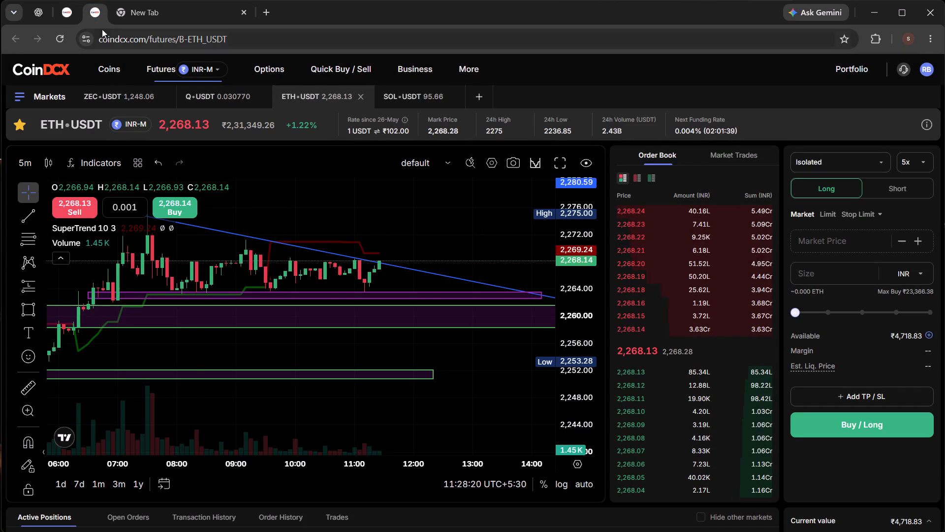
pyautogui.scroll(-2, 496, 366)
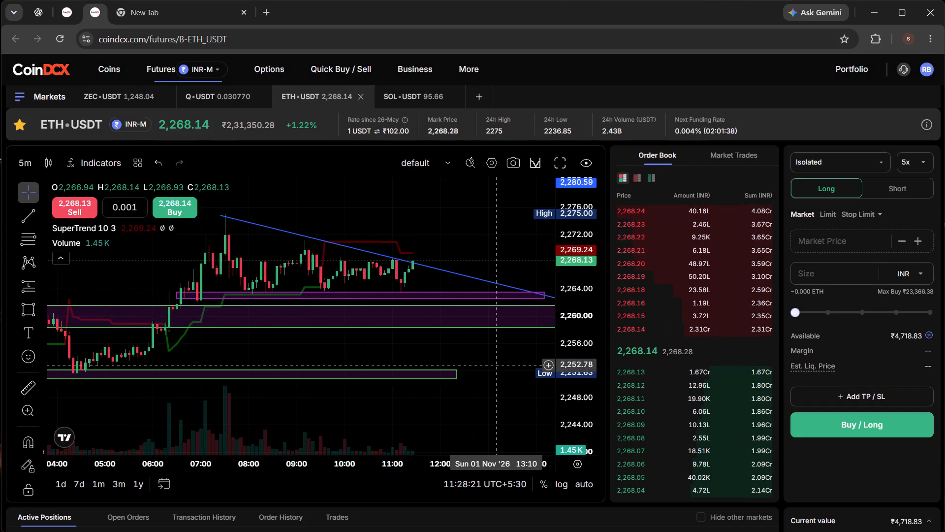
pyautogui.scroll(-2, 496, 366)
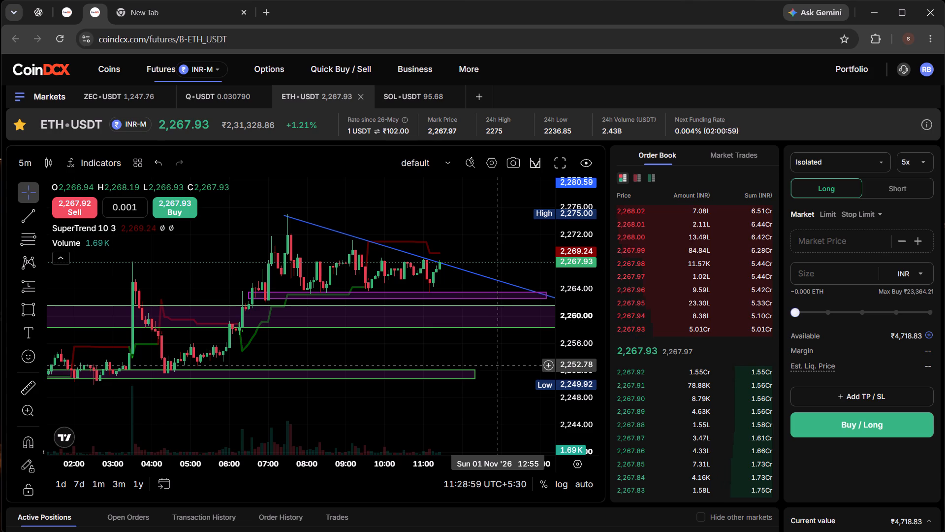
pyautogui.scroll(-1, 496, 362)
pyautogui.moveTo(500, 360); pyautogui.dragTo(457, 340)
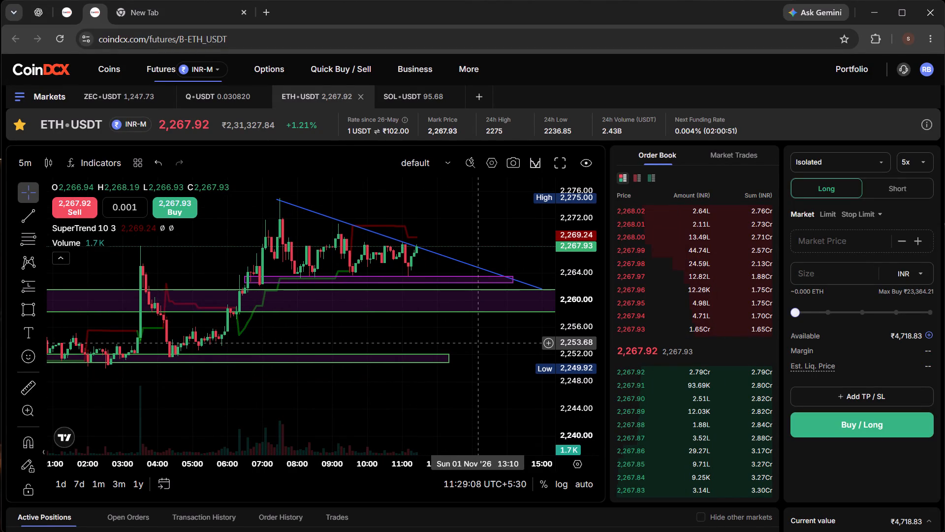
pyautogui.scroll(-1, 476, 343)
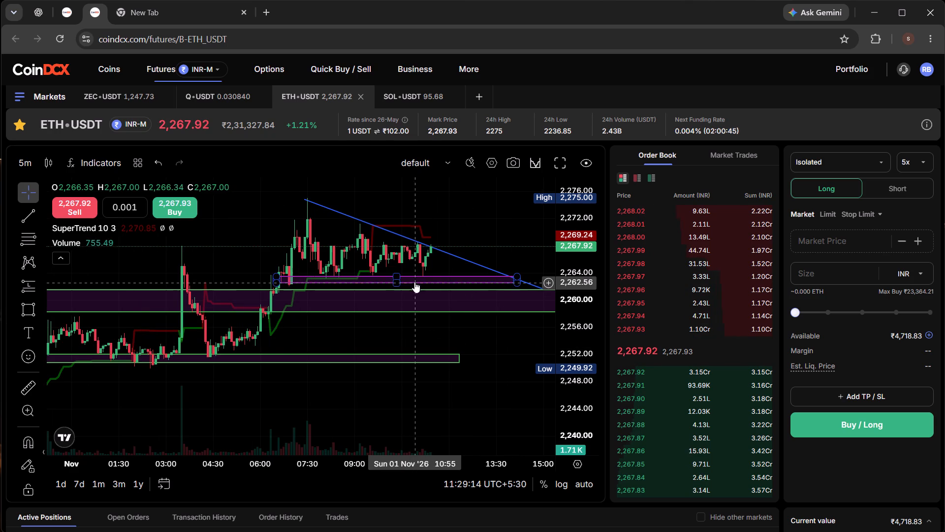
# Lower the bottom edge of the nearest support zone under the triangle to about 2,262.10.
pyautogui.moveTo(395, 284); pyautogui.dragTo(402, 291)
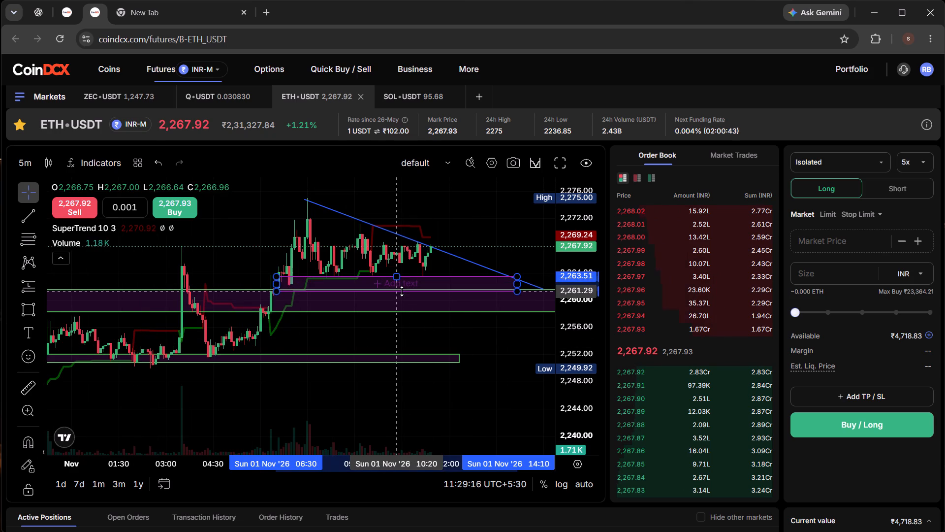
pyautogui.moveTo(402, 291); pyautogui.dragTo(411, 286)
pyautogui.click(439, 351)
# Change the border colour of the nearest support zone under the triangle to red.
pyautogui.moveTo(479, 344); pyautogui.dragTo(426, 347)
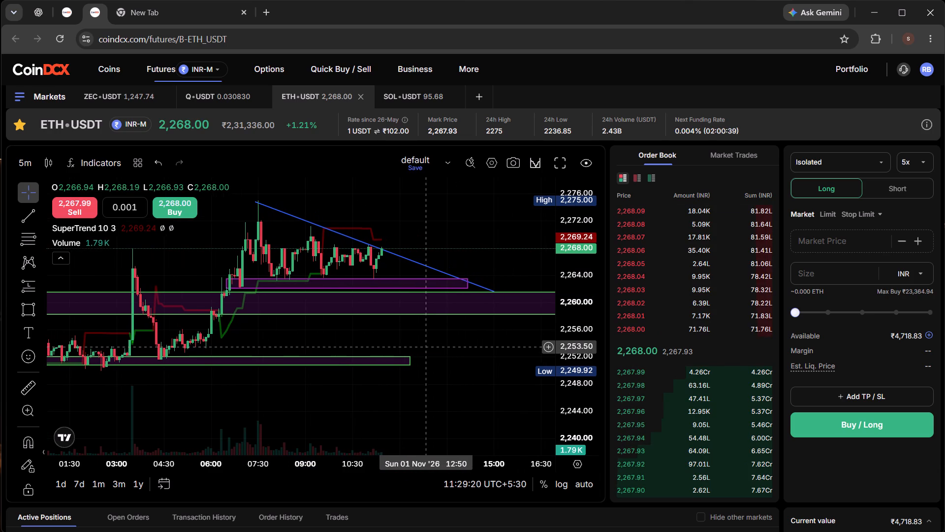
pyautogui.click(362, 287)
pyautogui.click(368, 290)
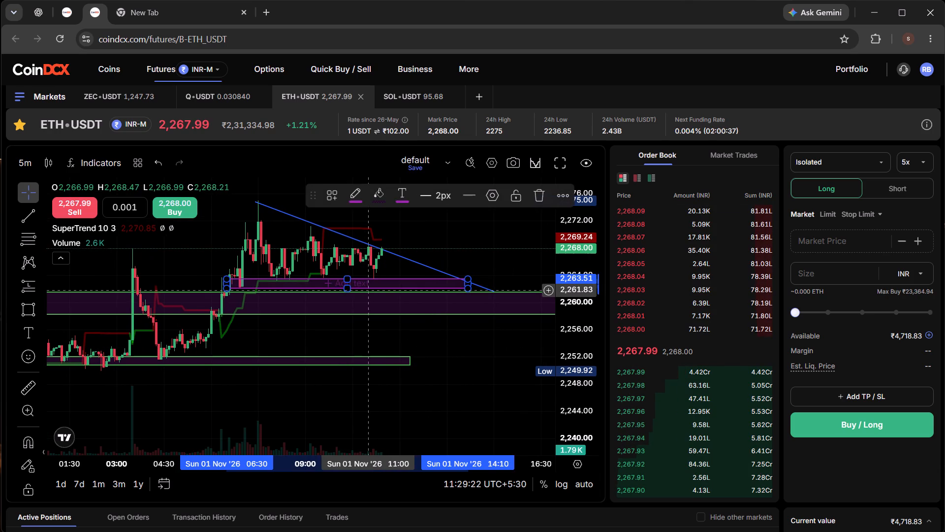
pyautogui.click(356, 207)
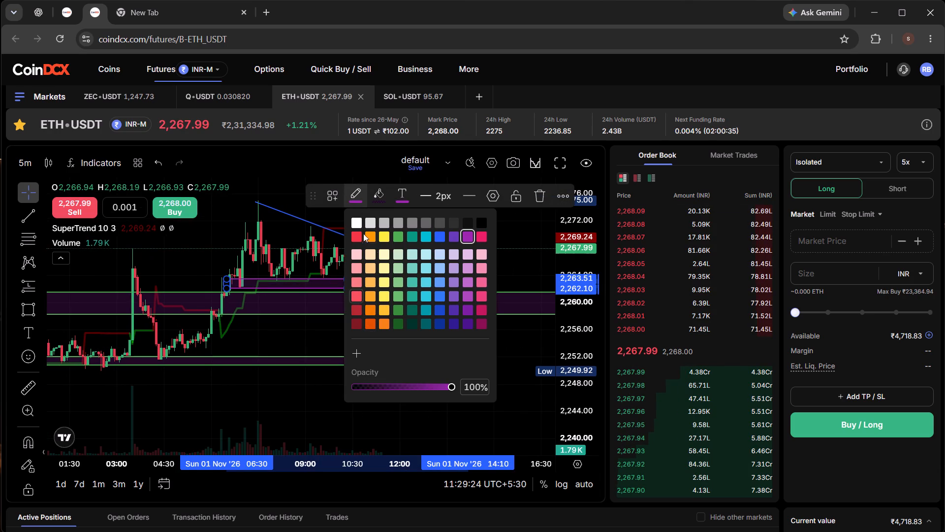
pyautogui.click(358, 233)
pyautogui.click(424, 351)
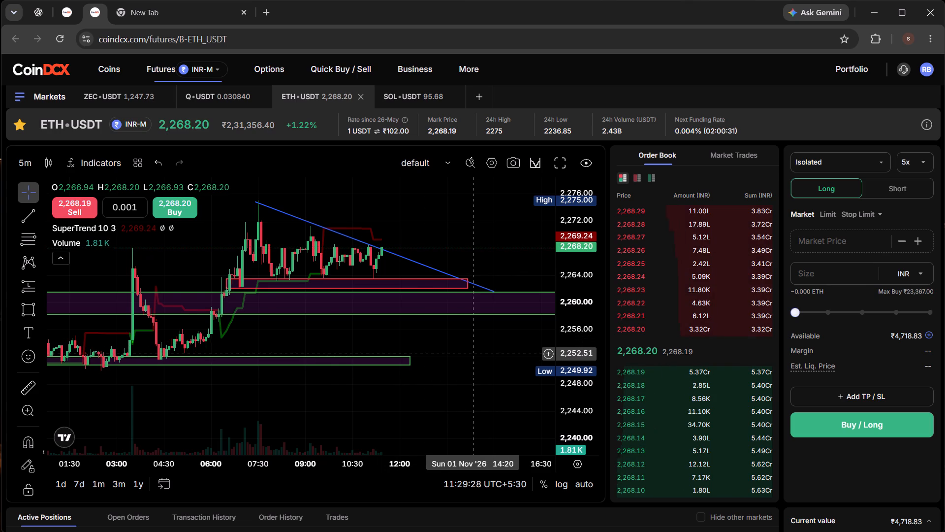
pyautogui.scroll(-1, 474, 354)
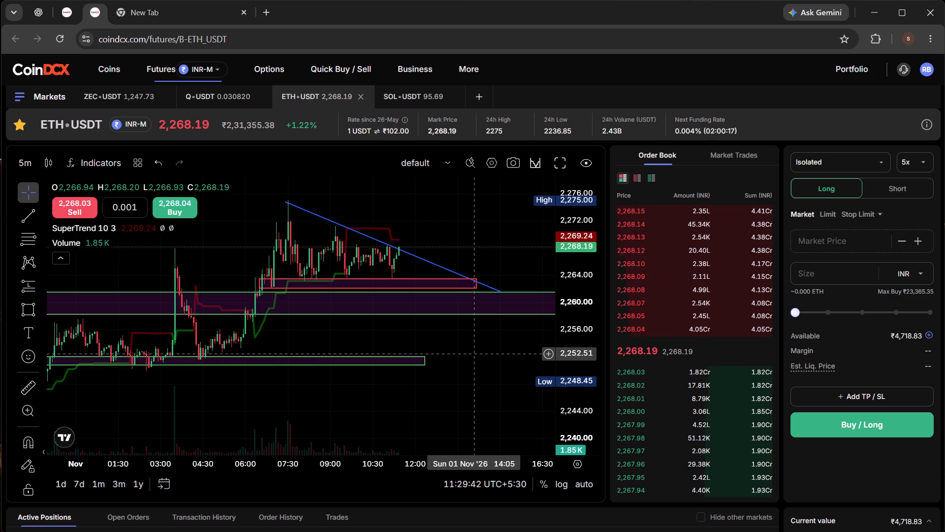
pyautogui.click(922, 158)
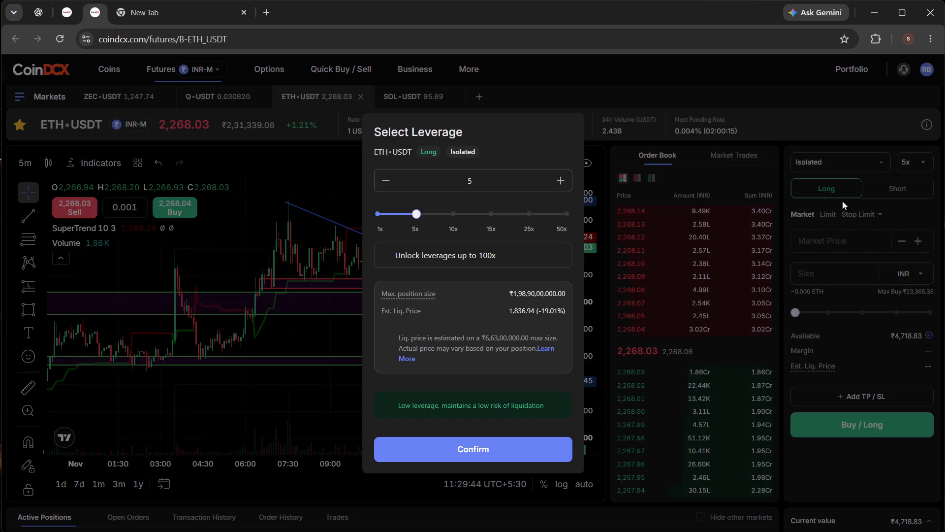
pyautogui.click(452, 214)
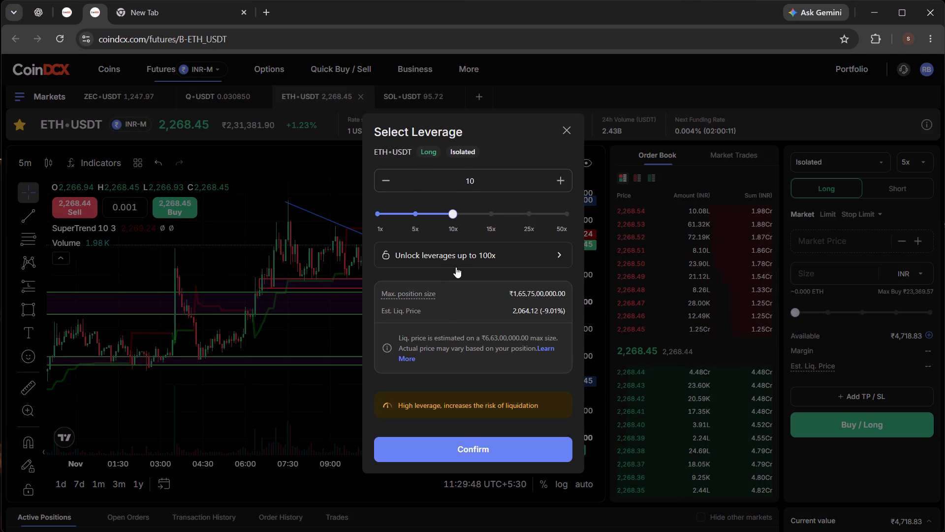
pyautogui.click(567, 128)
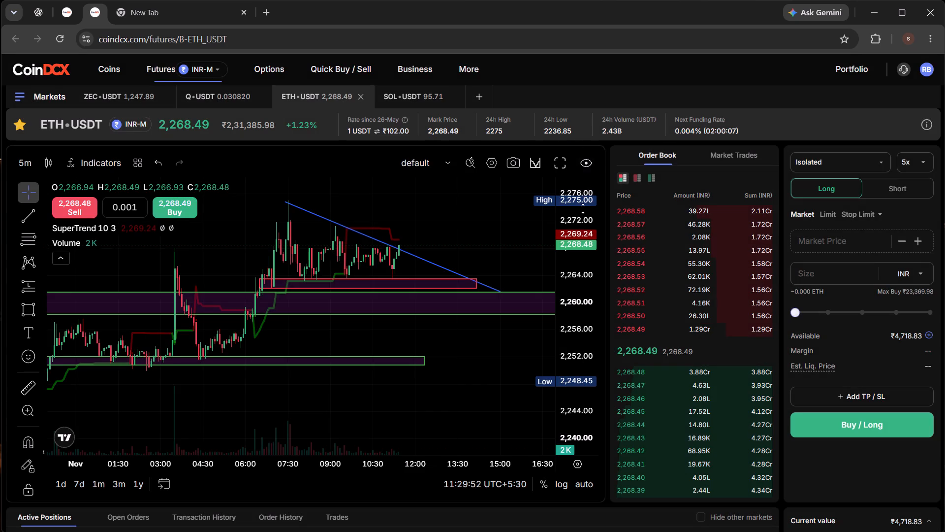
# Examine the wider ETH/USDT price history against the horizontal levels at 2,374.14, 2,280.59 and 2,230.29 and the yellow-marked swings.
pyautogui.scroll(-16, 581, 312)
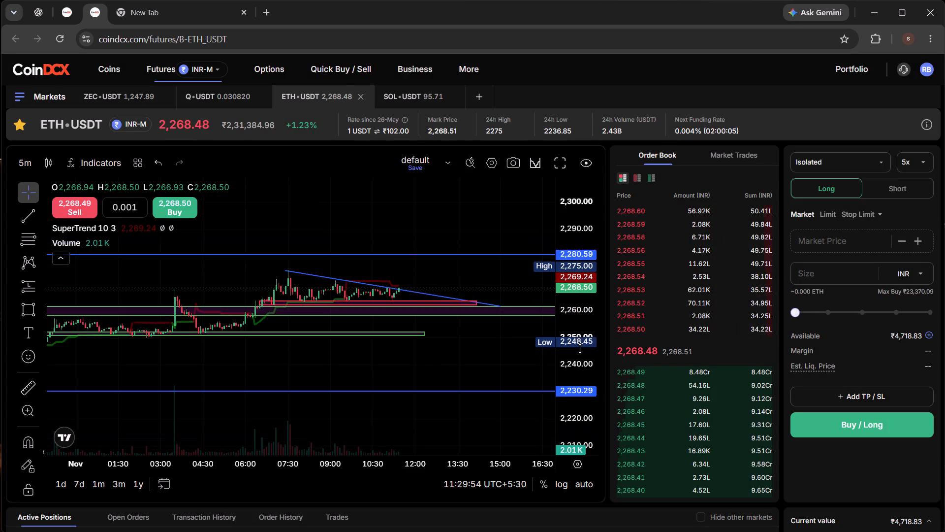
pyautogui.scroll(-16, 580, 348)
pyautogui.scroll(-9, 580, 348)
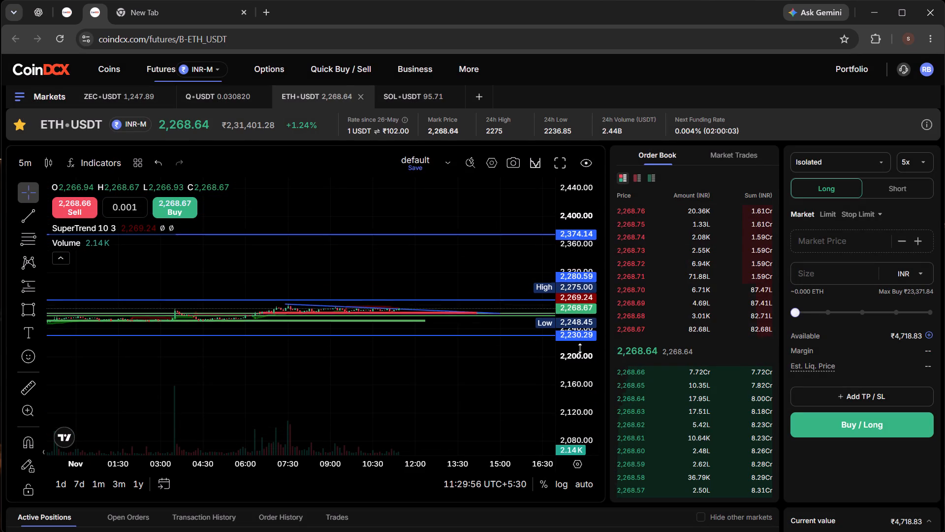
pyautogui.scroll(-7, 580, 348)
pyautogui.scroll(2, 580, 369)
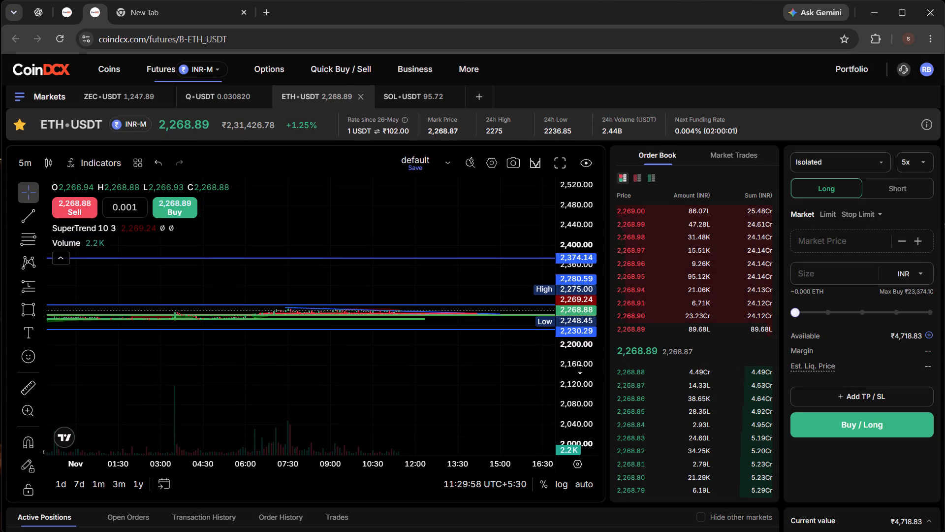
pyautogui.scroll(1, 580, 369)
pyautogui.scroll(-3, 580, 369)
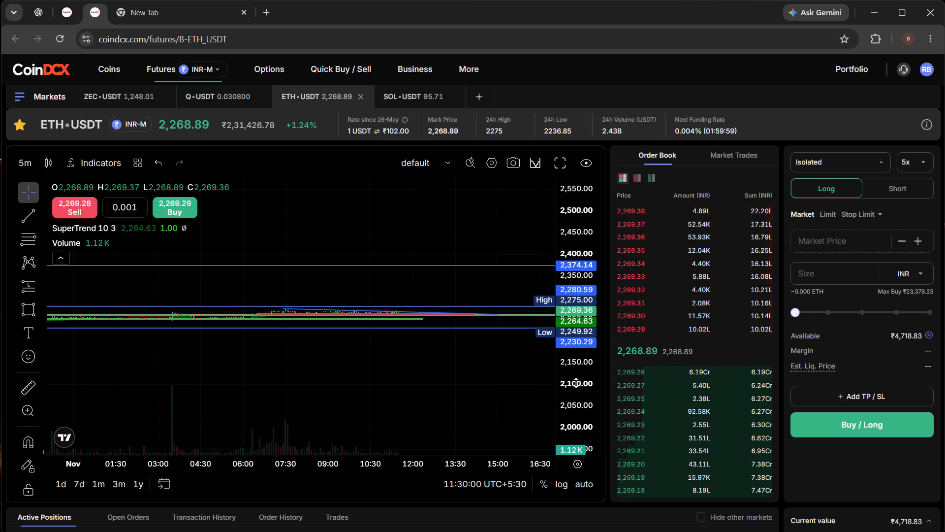
pyautogui.scroll(-9, 330, 401)
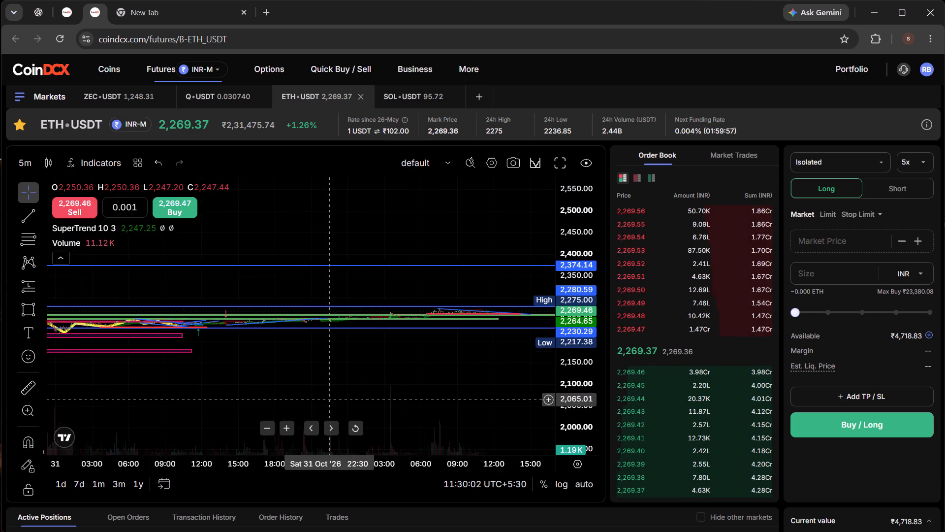
pyautogui.scroll(-15, 330, 399)
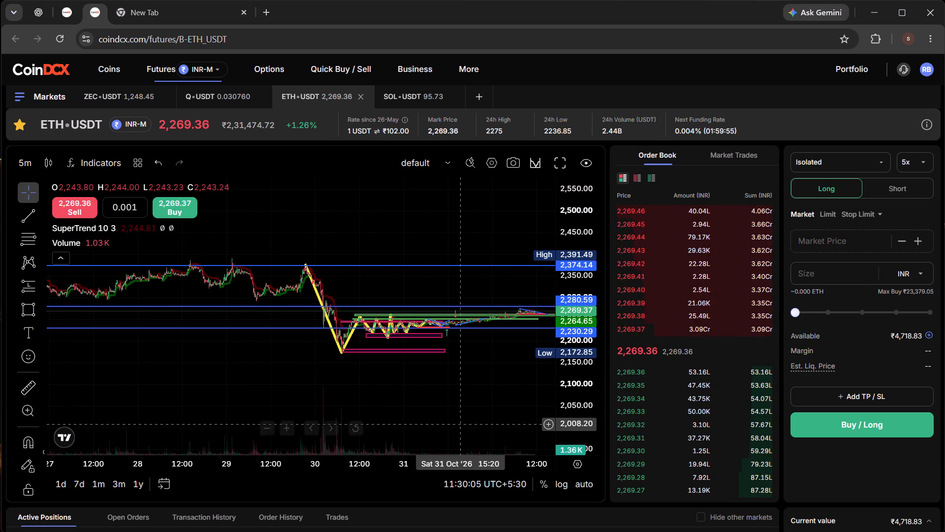
pyautogui.scroll(-4, 517, 393)
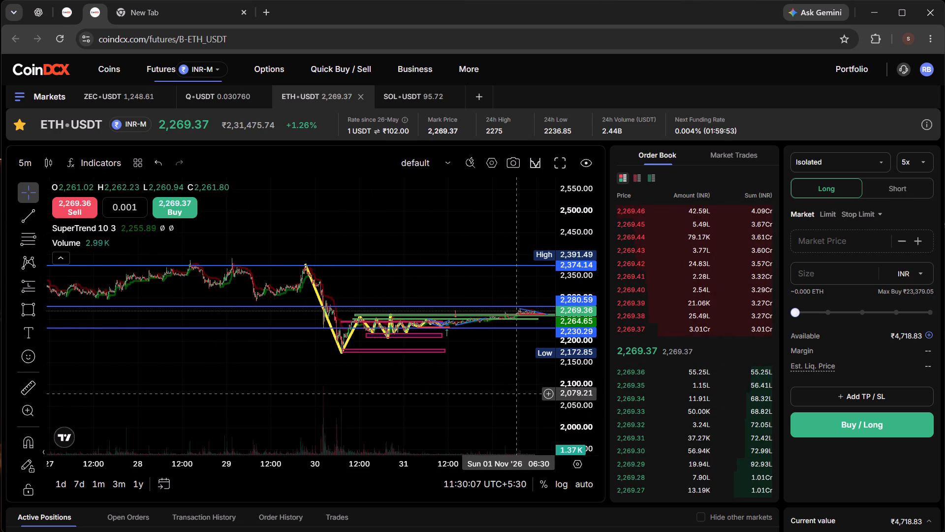
# Look through the price history before the yellow-marked drop, and return to the most recent price action.
pyautogui.moveTo(274, 378); pyautogui.dragTo(505, 388)
pyautogui.moveTo(294, 388); pyautogui.dragTo(476, 389)
pyautogui.moveTo(303, 389); pyautogui.dragTo(507, 394)
pyautogui.moveTo(312, 390); pyautogui.dragTo(452, 386)
pyautogui.moveTo(279, 387); pyautogui.dragTo(434, 386)
pyautogui.moveTo(243, 393); pyautogui.dragTo(97, 370)
pyautogui.moveTo(441, 384); pyautogui.dragTo(126, 372)
pyautogui.moveTo(441, 372); pyautogui.dragTo(140, 365)
pyautogui.moveTo(416, 367); pyautogui.dragTo(127, 365)
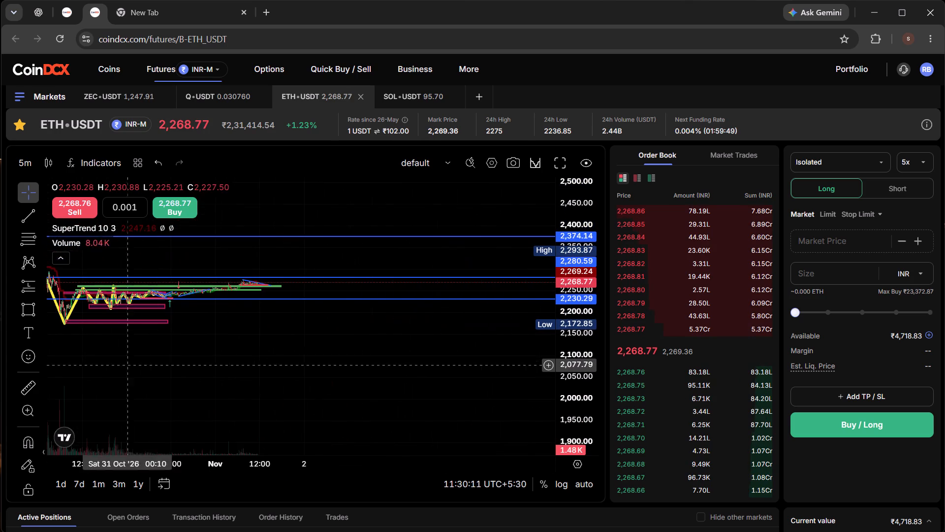
# Examine the recovery since the yellow-marked drop against the 2,280.59 and 2,230.29 levels and the marked support zones, narrowing to the latest candles.
pyautogui.moveTo(355, 352); pyautogui.dragTo(472, 406)
pyautogui.moveTo(589, 379); pyautogui.dragTo(568, 192)
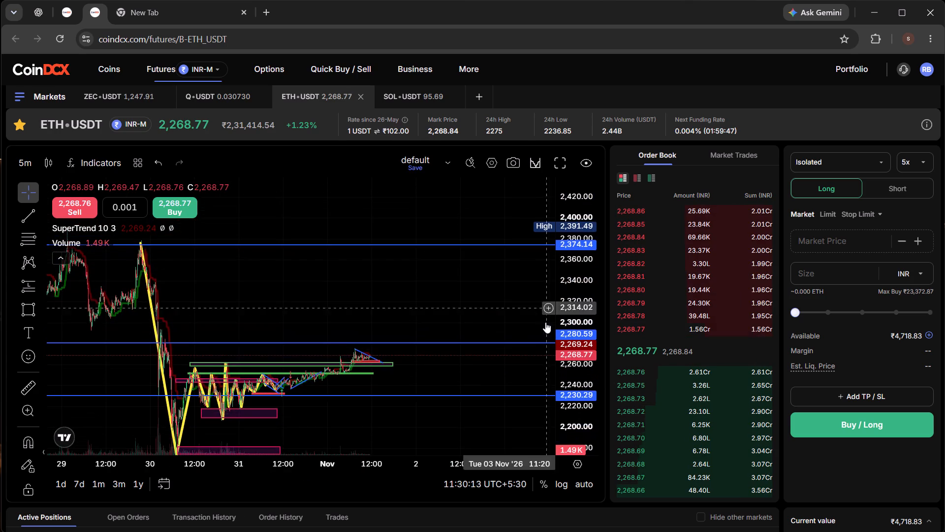
pyautogui.moveTo(546, 358); pyautogui.dragTo(574, 272)
pyautogui.moveTo(581, 359); pyautogui.dragTo(576, 258)
pyautogui.scroll(3, 421, 364)
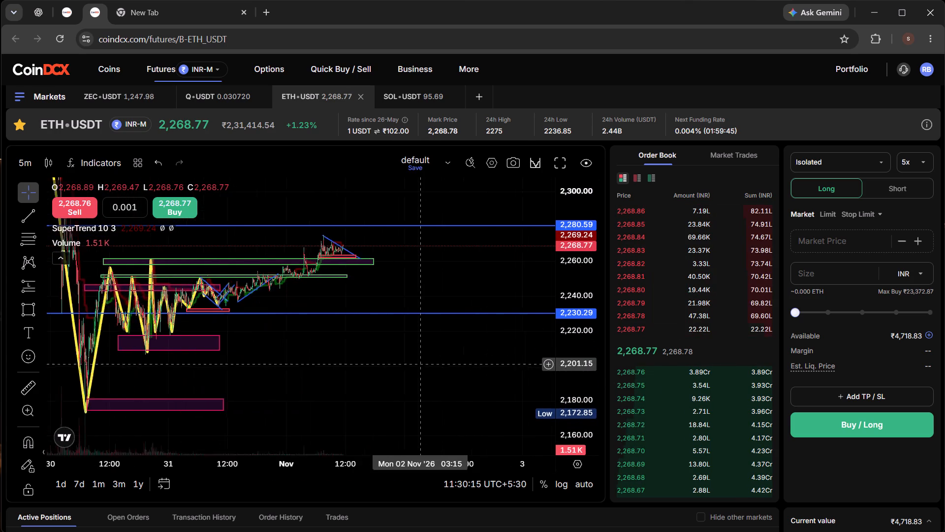
pyautogui.scroll(6, 420, 364)
pyautogui.moveTo(223, 370); pyautogui.dragTo(454, 425)
pyautogui.scroll(4, 552, 335)
pyautogui.moveTo(449, 335); pyautogui.dragTo(513, 359)
pyautogui.moveTo(574, 374); pyautogui.dragTo(581, 137)
pyautogui.scroll(9, 517, 383)
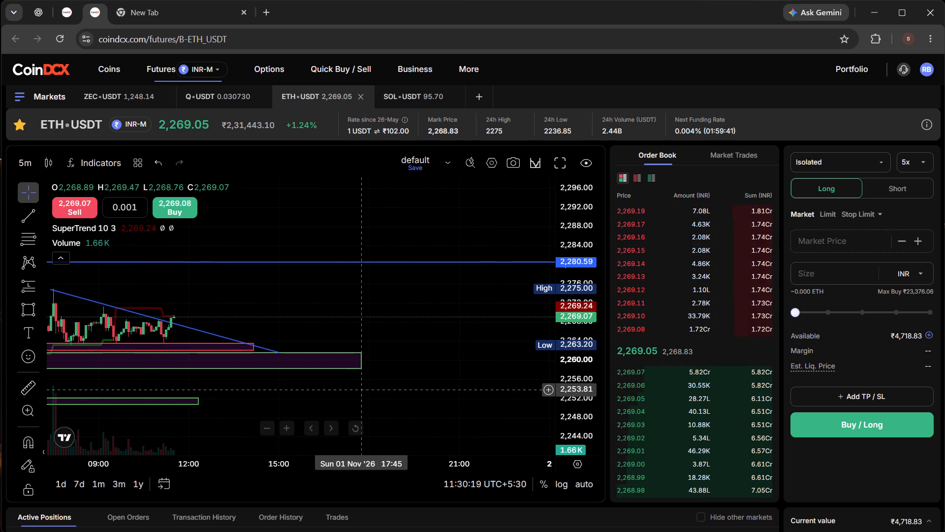
# Examine the latest candles up close against the descending blue trend line, the red-bordered support zone and the SuperTrend line.
pyautogui.moveTo(311, 395); pyautogui.dragTo(549, 392)
pyautogui.moveTo(570, 362); pyautogui.dragTo(615, 190)
pyautogui.scroll(1, 492, 446)
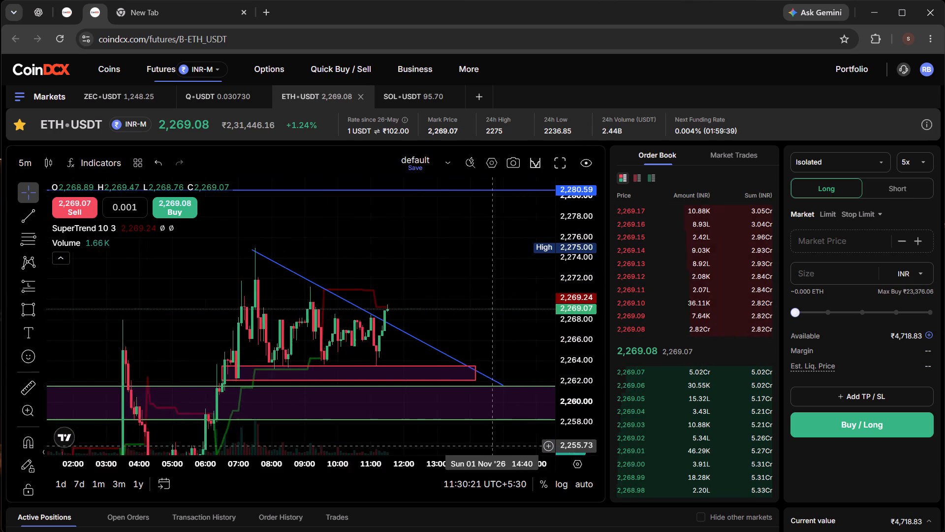
pyautogui.scroll(2, 492, 446)
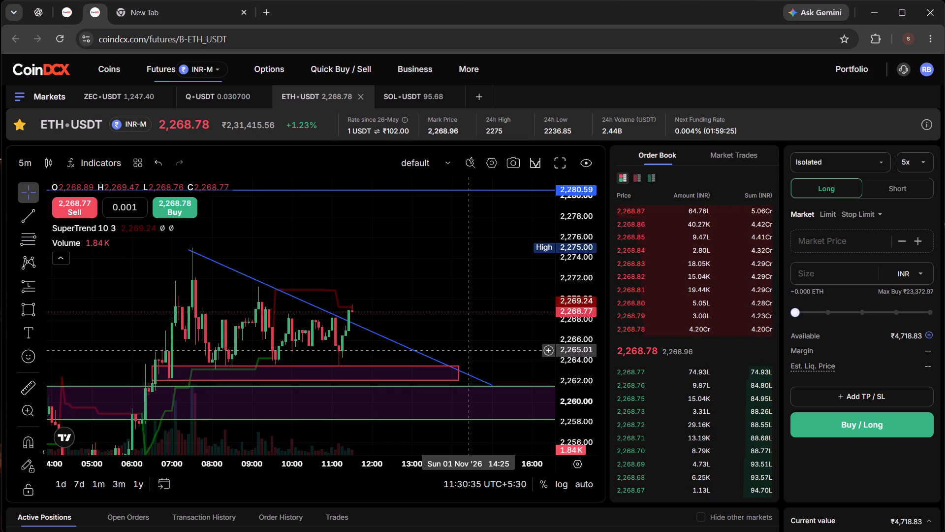
pyautogui.moveTo(439, 345); pyautogui.dragTo(439, 295)
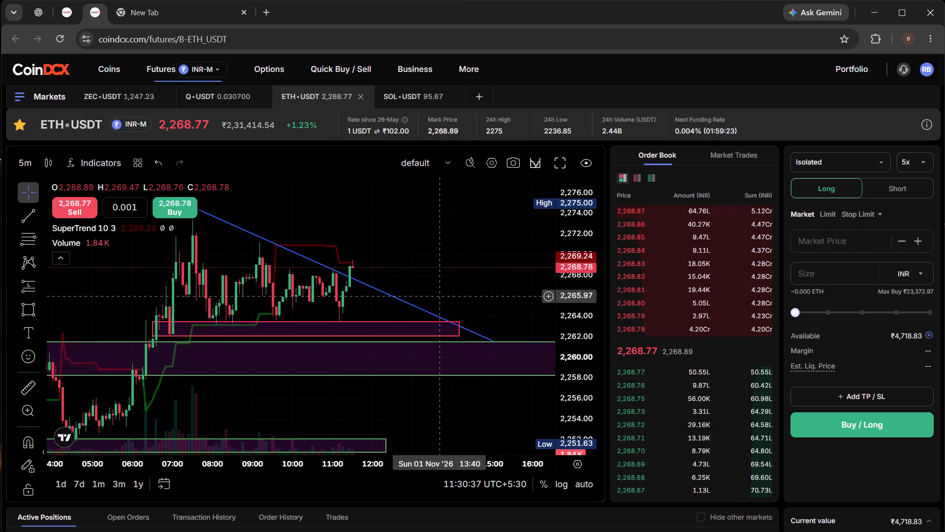
pyautogui.moveTo(439, 295); pyautogui.dragTo(449, 293)
pyautogui.scroll(2, 449, 294)
pyautogui.moveTo(359, 233); pyautogui.dragTo(423, 257)
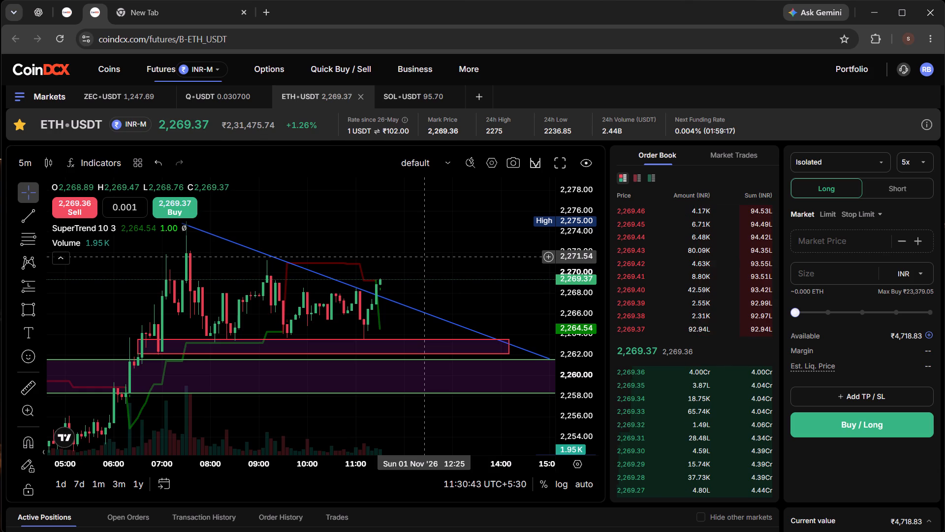
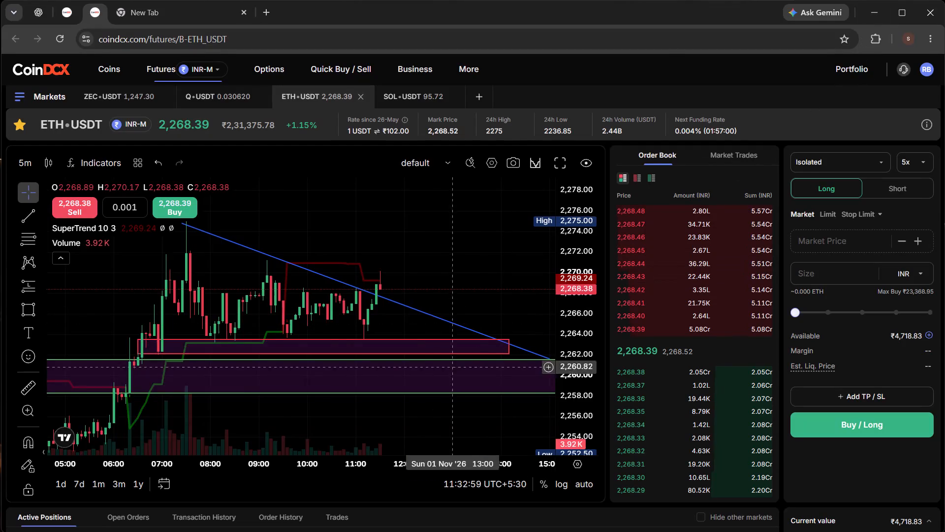
# Examine the latest candles around the descending blue trend line, then the wider swing from the 2,275.00 high down to both support zones.
pyautogui.scroll(2, 430, 399)
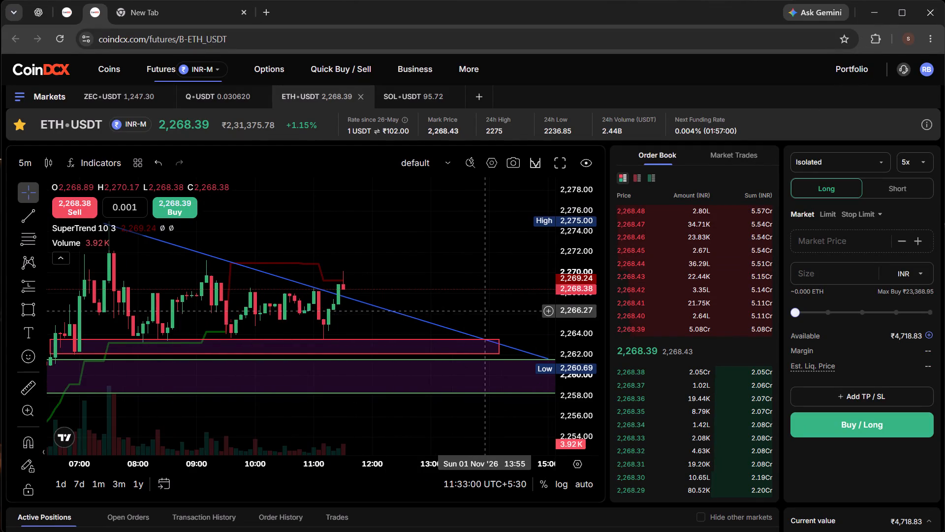
pyautogui.moveTo(490, 320); pyautogui.dragTo(512, 296)
pyautogui.moveTo(507, 298); pyautogui.dragTo(512, 296)
pyautogui.moveTo(573, 327); pyautogui.dragTo(597, 246)
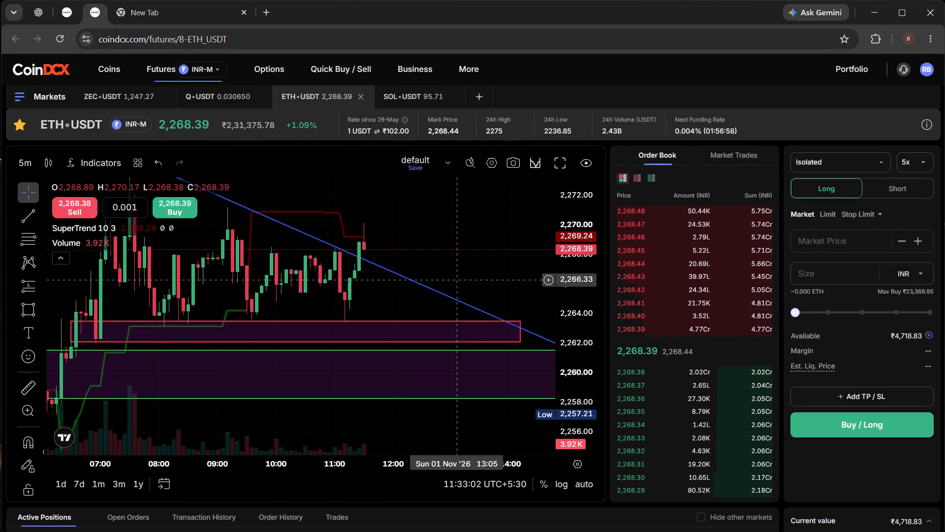
pyautogui.scroll(-1, 451, 281)
pyautogui.moveTo(573, 259); pyautogui.dragTo(573, 295)
pyautogui.moveTo(105, 266); pyautogui.dragTo(141, 308)
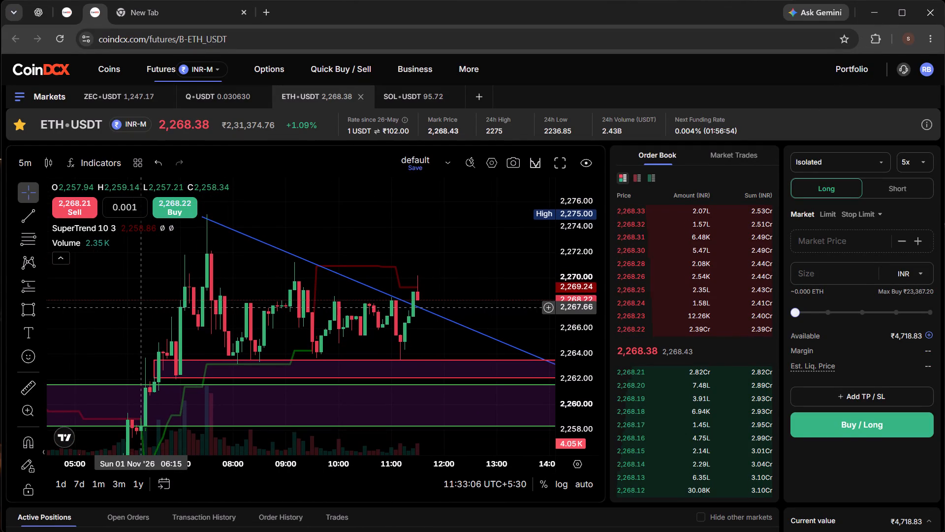
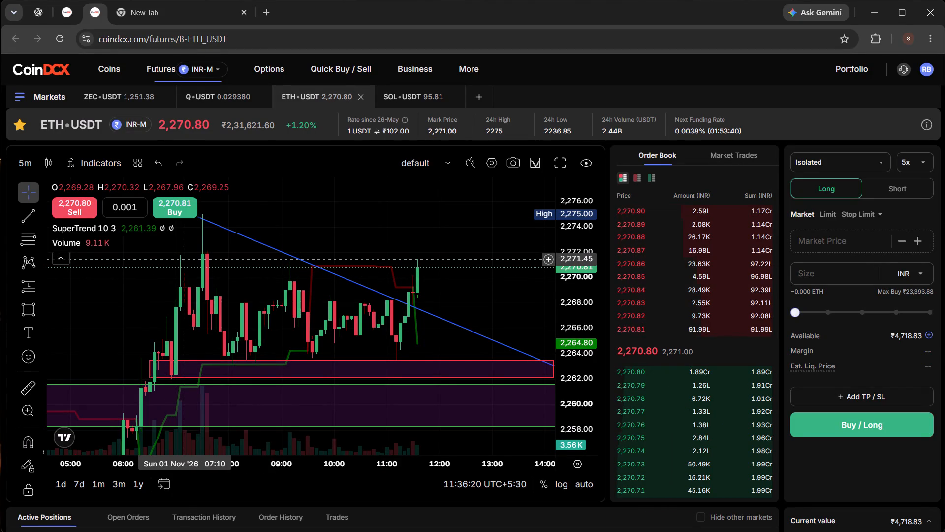
# Draw a thin rectangular resistance zone from 07:05 to about 13:50, spanning about 2,271.0 to 2,271.6 around the earlier swing highs.
pyautogui.click(25, 309)
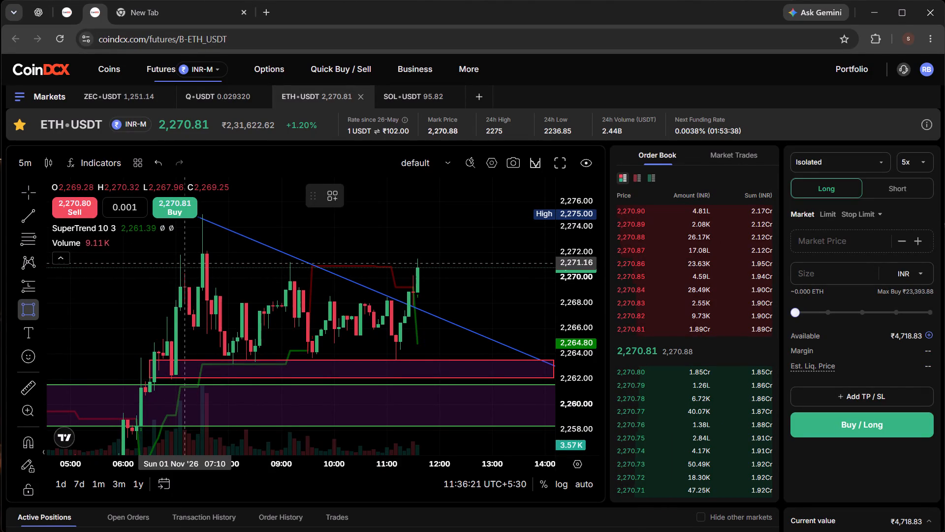
pyautogui.moveTo(182, 257); pyautogui.dragTo(539, 267)
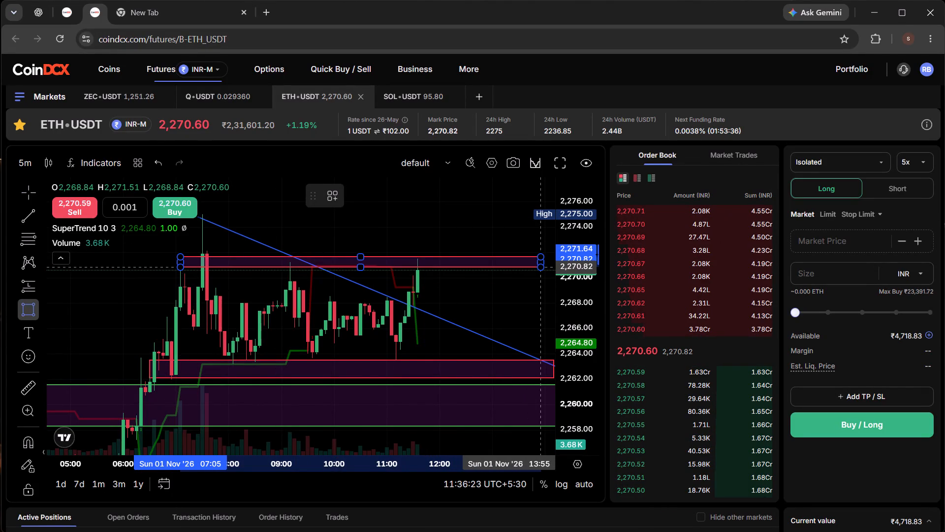
pyautogui.moveTo(539, 267); pyautogui.dragTo(538, 265)
pyautogui.click(538, 265)
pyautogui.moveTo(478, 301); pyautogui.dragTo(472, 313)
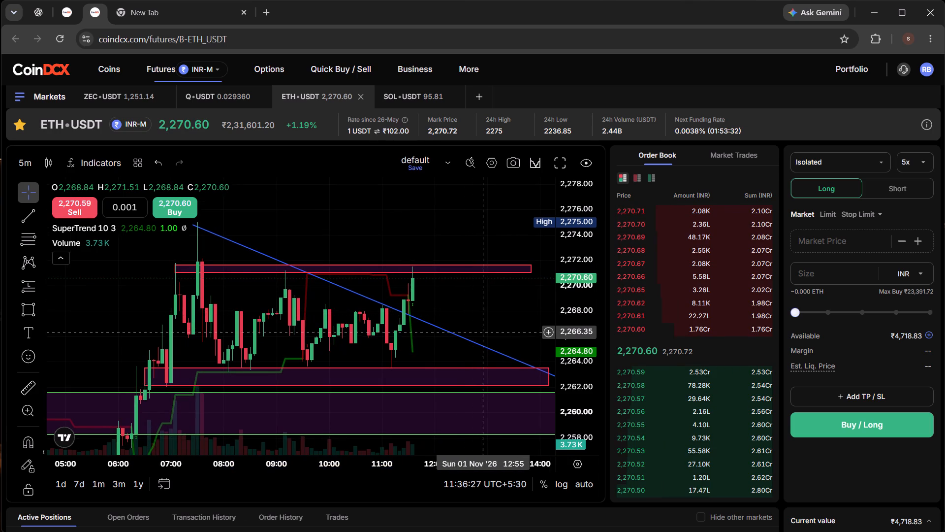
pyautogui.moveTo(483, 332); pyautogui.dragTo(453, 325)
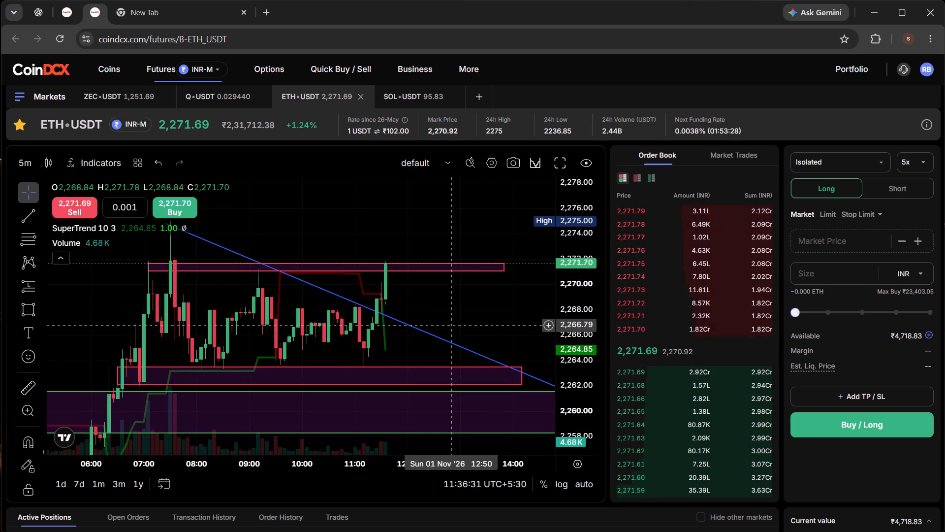